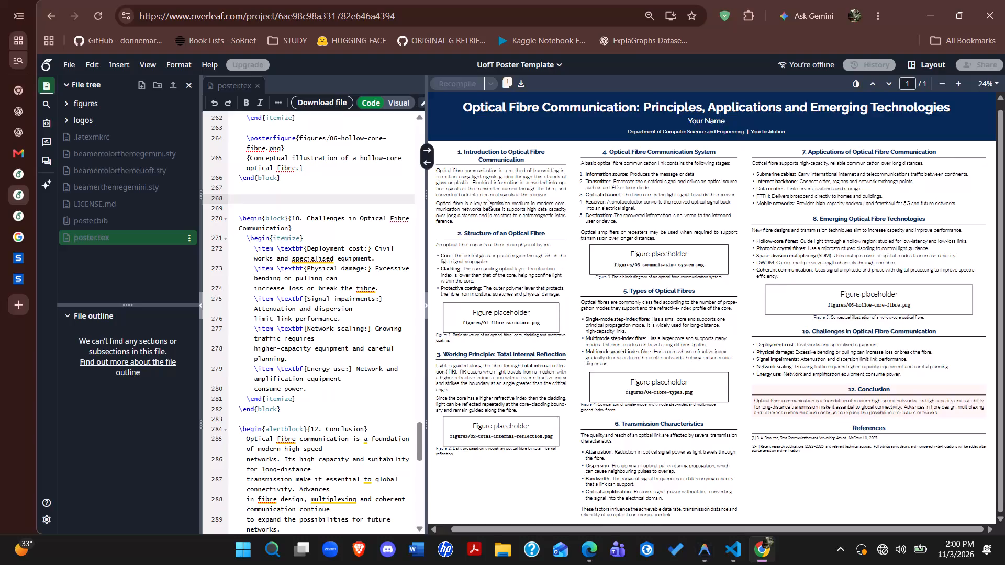
Examine sections 1 to 3 in the first column of the compiled optical fibre poster, including their text and figure placeholders.
scroll(487, 199, right, 1)
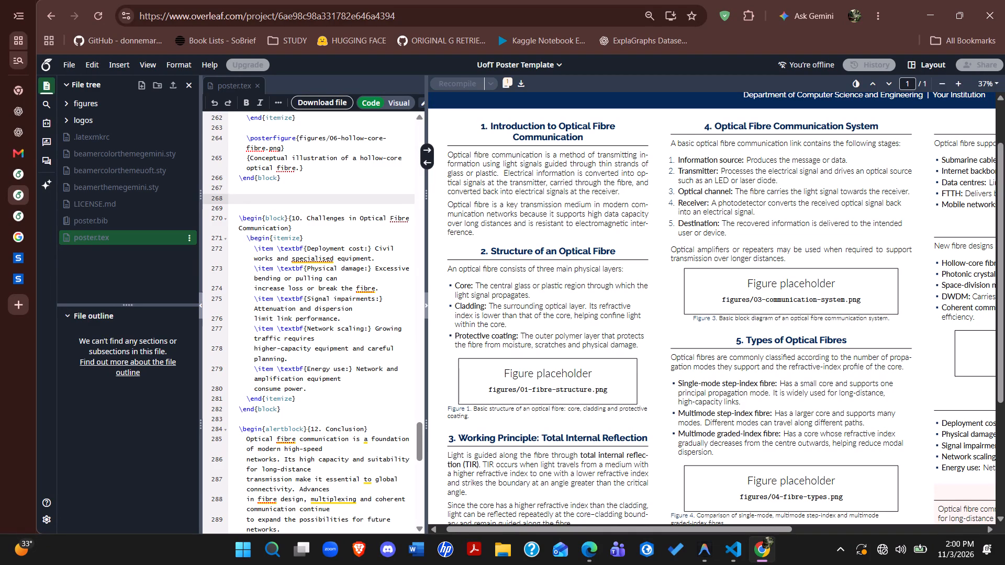
scroll(479, 226, down, 1)
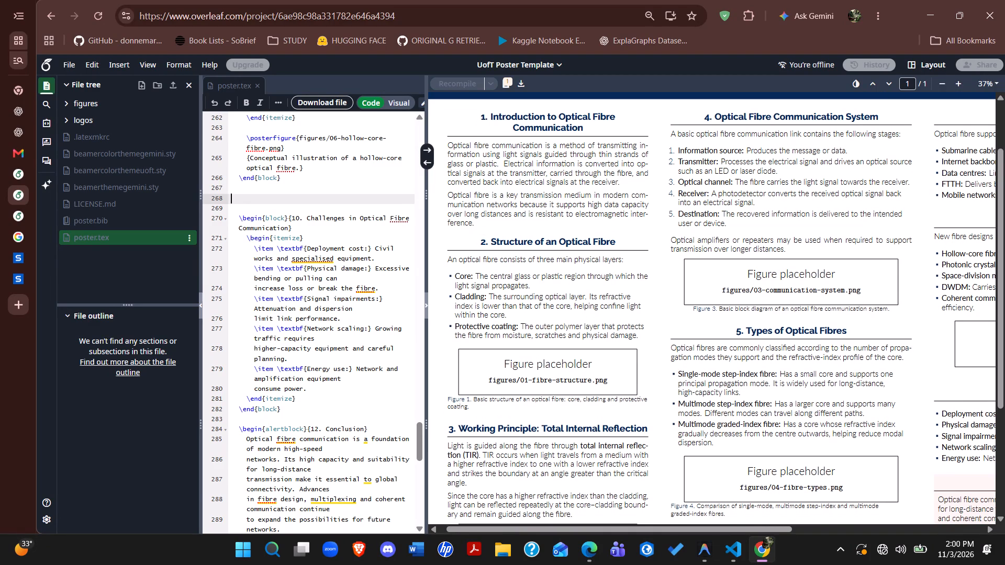
scroll(482, 179, down, 1)
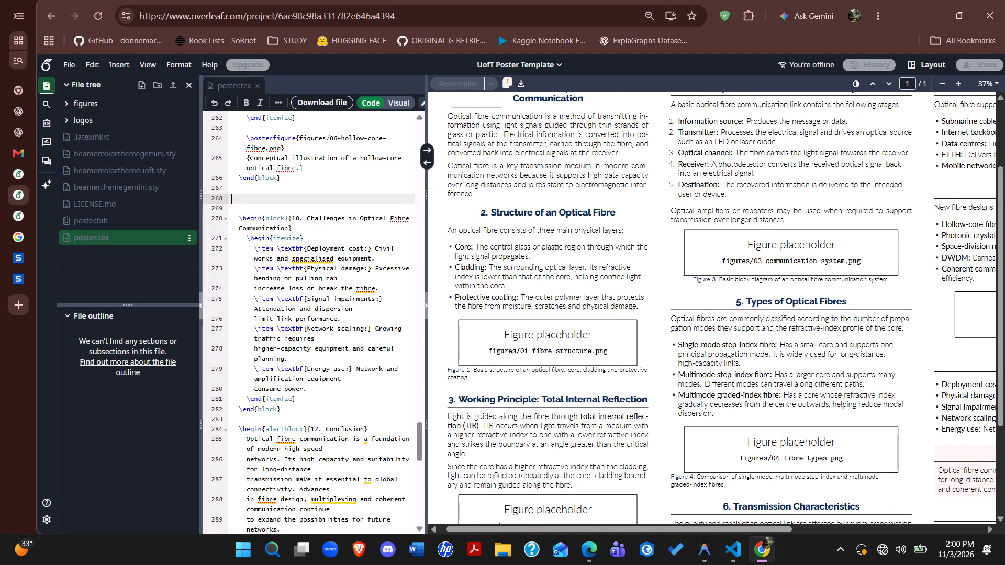
scroll(482, 179, down, 4)
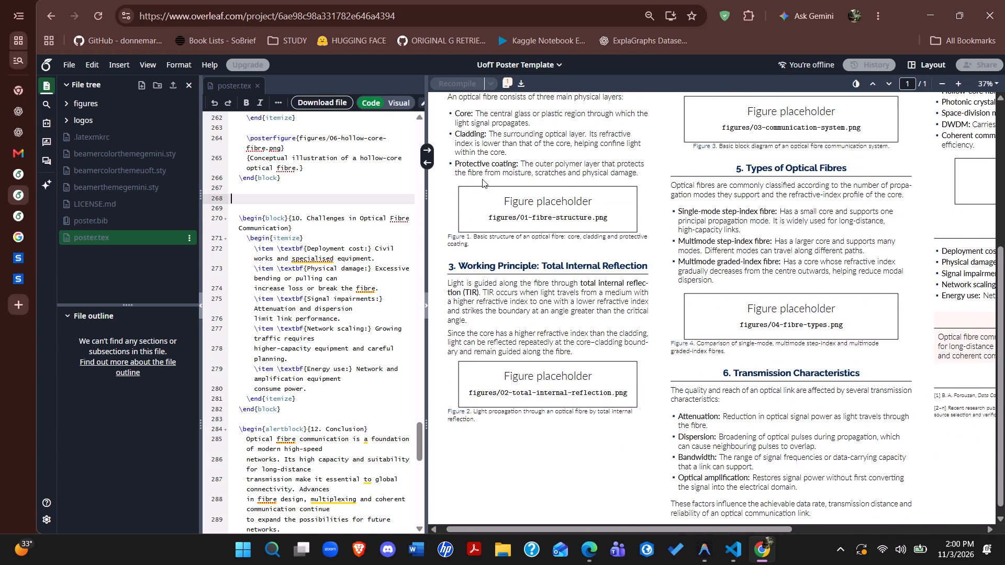
scroll(482, 179, up, 1)
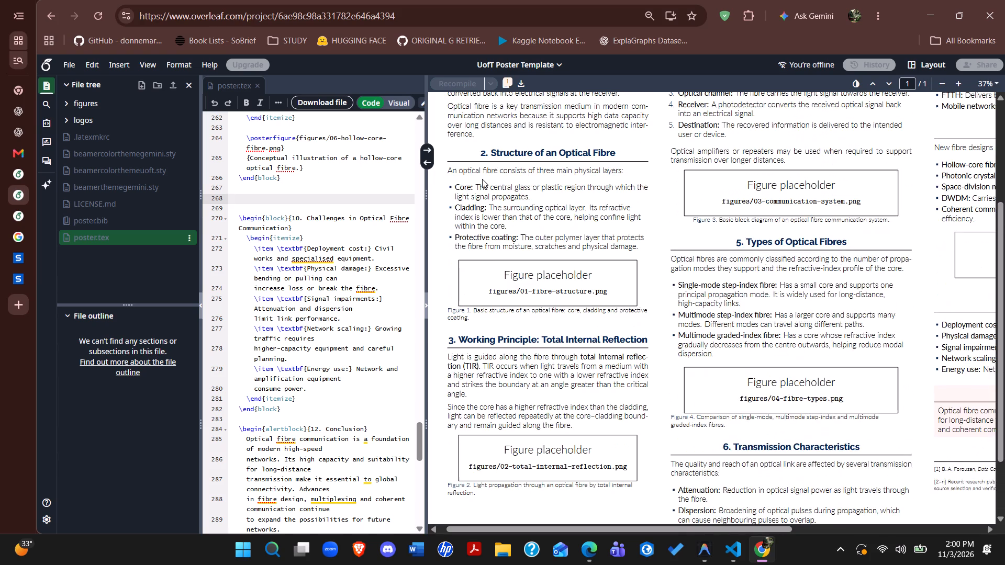
scroll(482, 179, up, 2)
Review sections 4 to 6 in the poster's middle column, from Optical Fibre Communication System to Transmission Characteristics.
scroll(482, 179, left, 1)
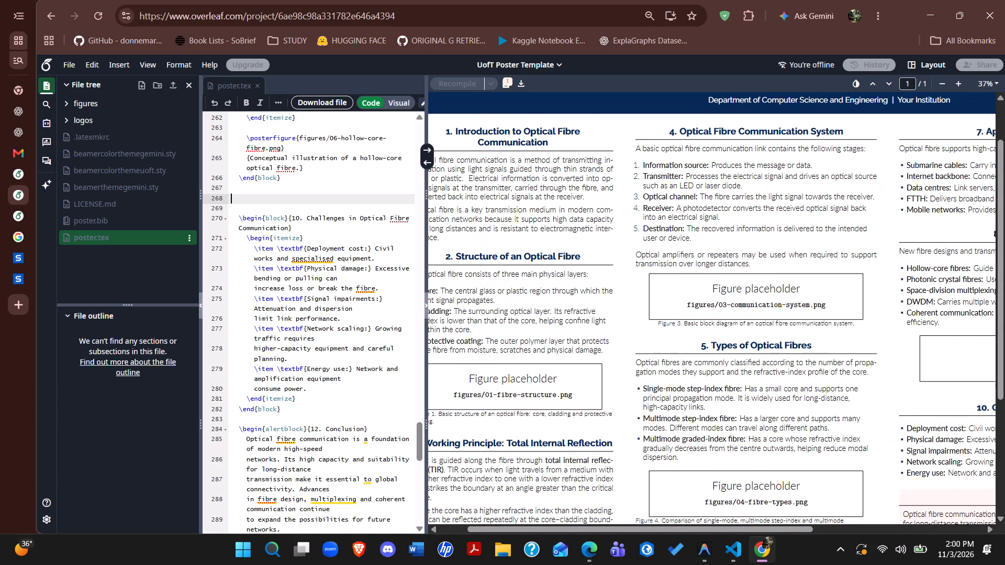
scroll(482, 179, left, 2)
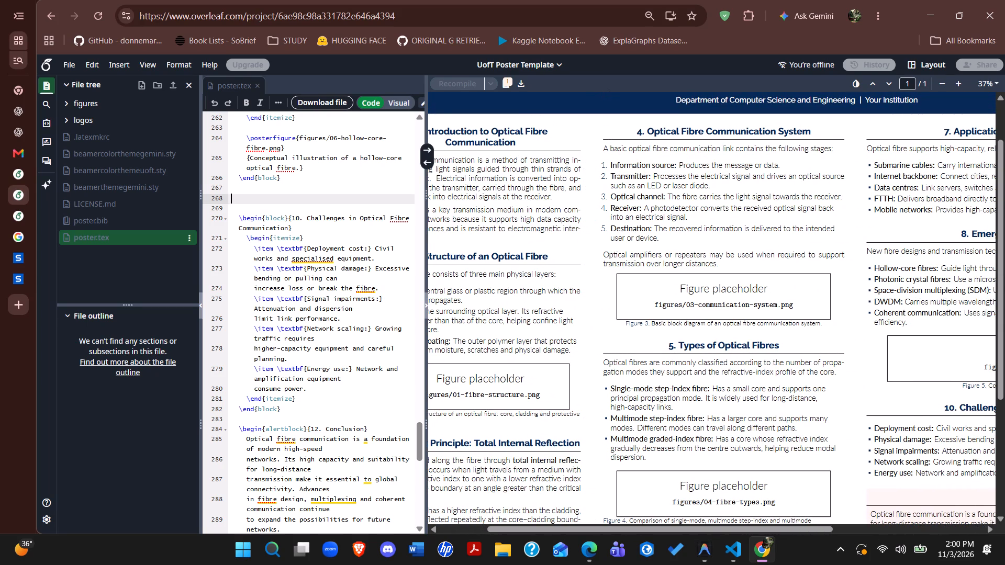
scroll(621, 166, down, 2)
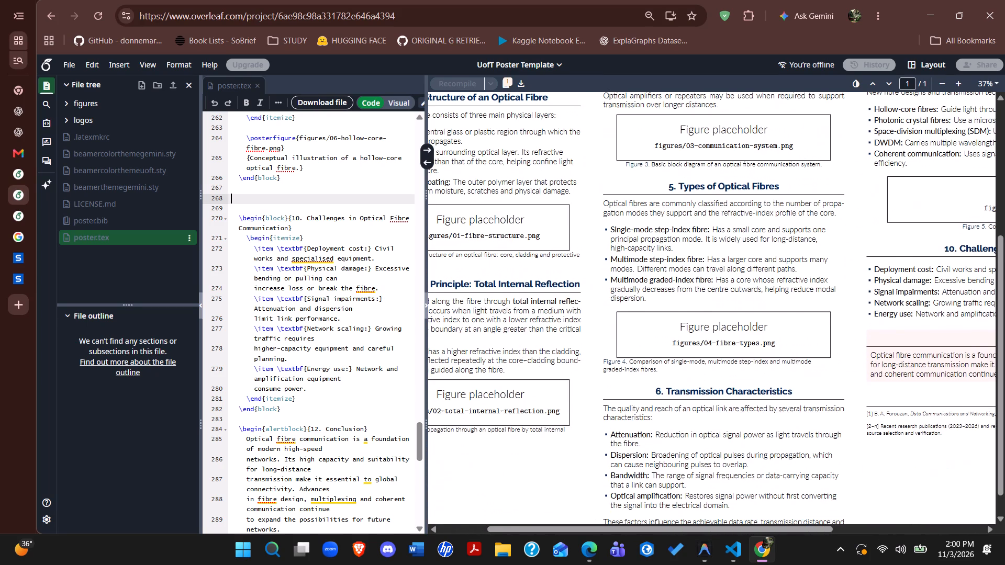
scroll(621, 166, down, 2)
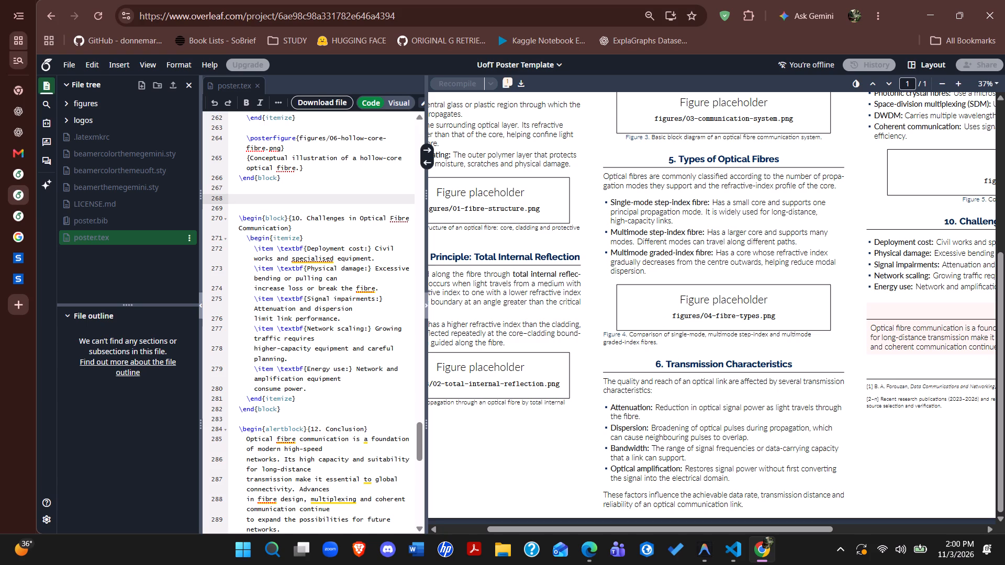
scroll(687, 362, up, 1)
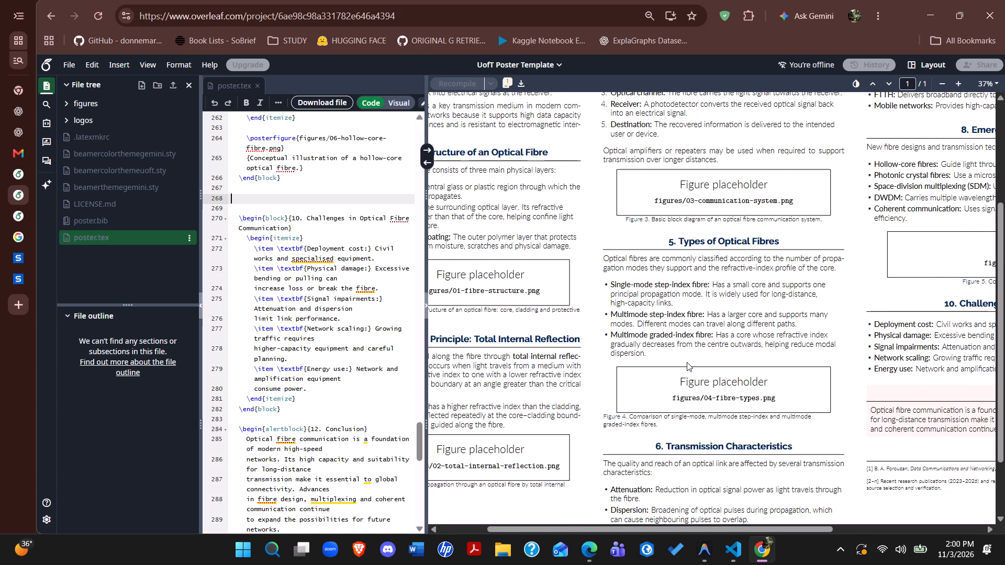
scroll(687, 362, up, 1)
Delete the whole "12. Conclusion" alertblock from the poster's LaTeX source and recompile the PDF.
scroll(687, 362, left, 2)
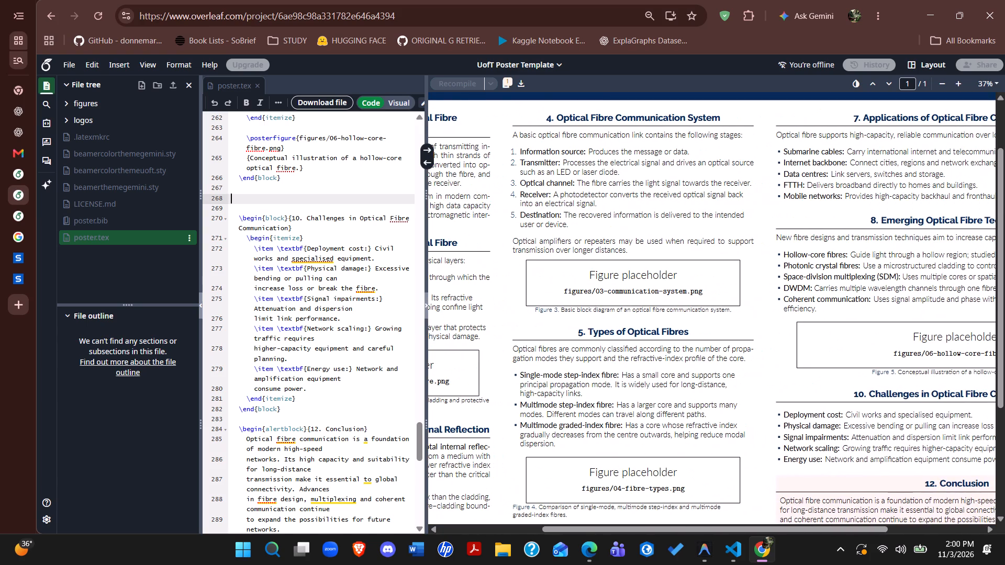
scroll(687, 362, left, 2)
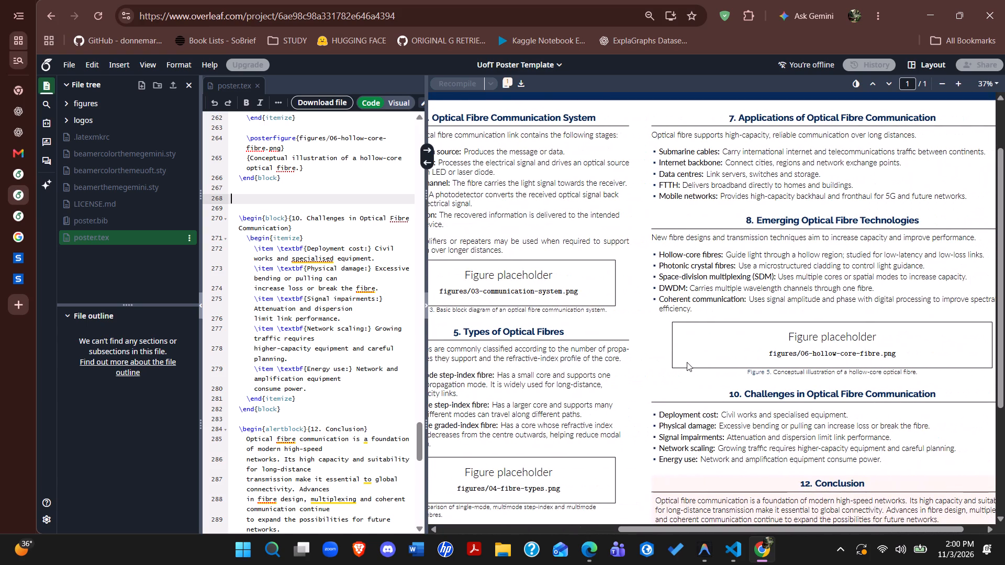
scroll(687, 362, down, 1)
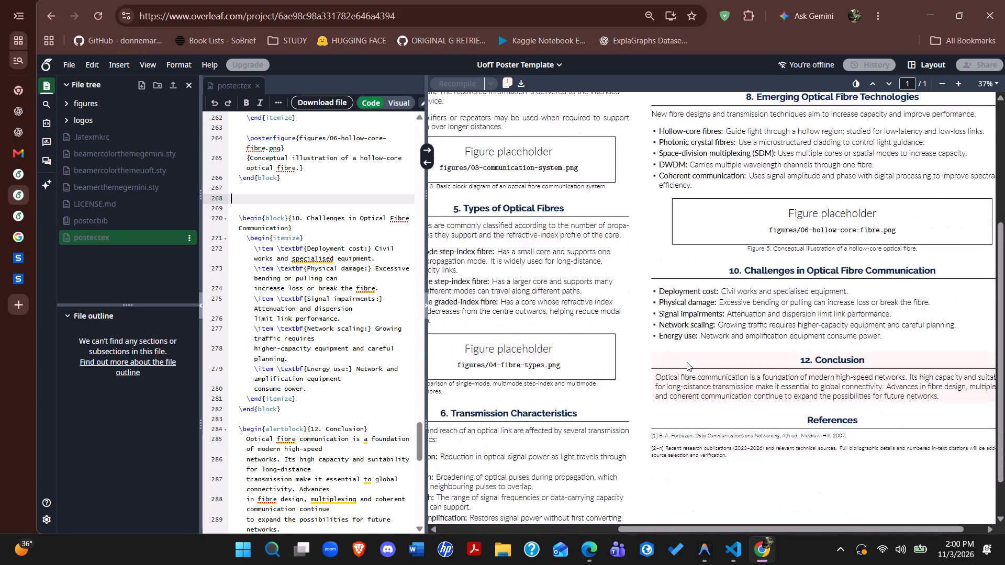
scroll(687, 362, down, 1)
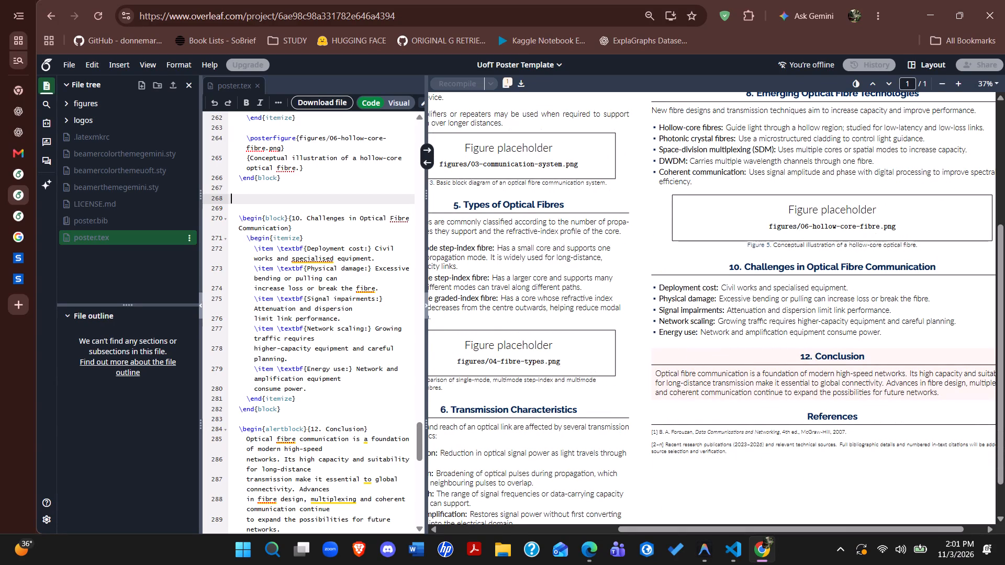
scroll(761, 308, left, 1)
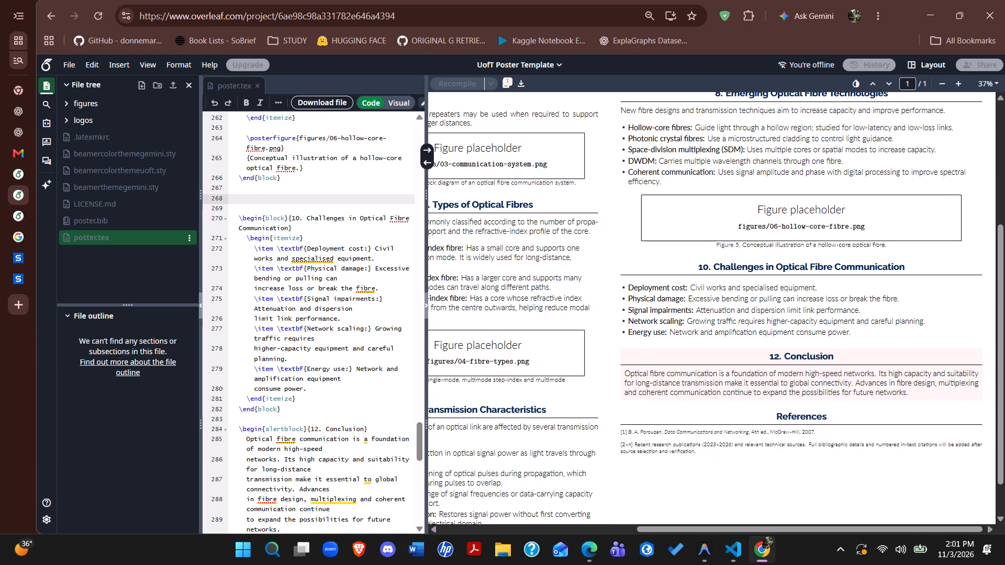
double_click(791, 351)
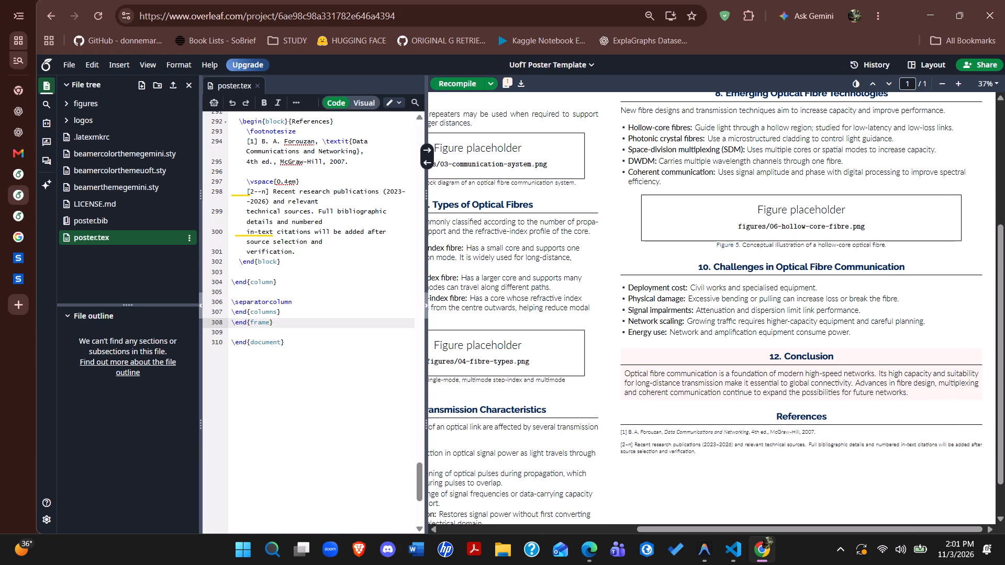
scroll(379, 292, up, 3)
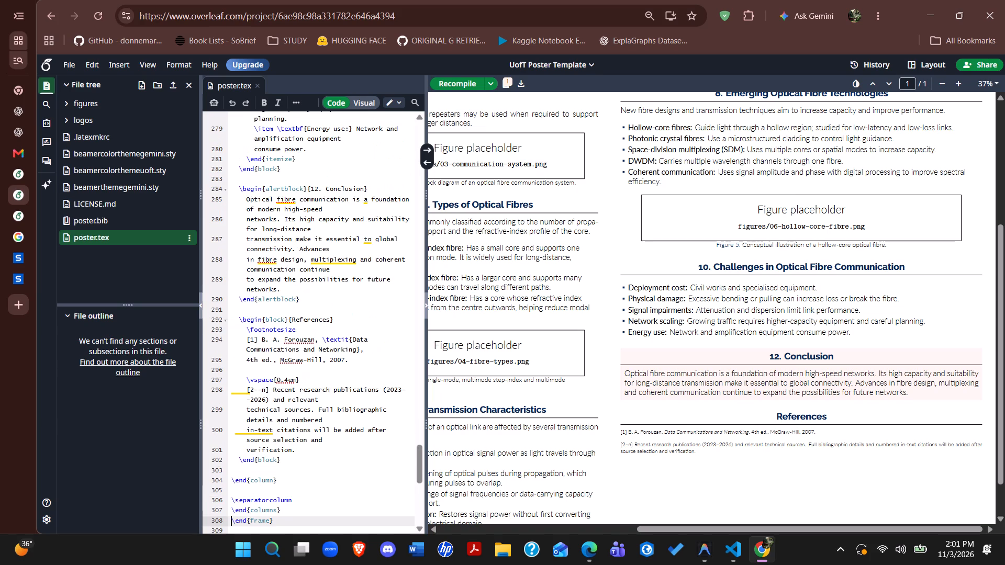
drag(251, 180, 308, 305)
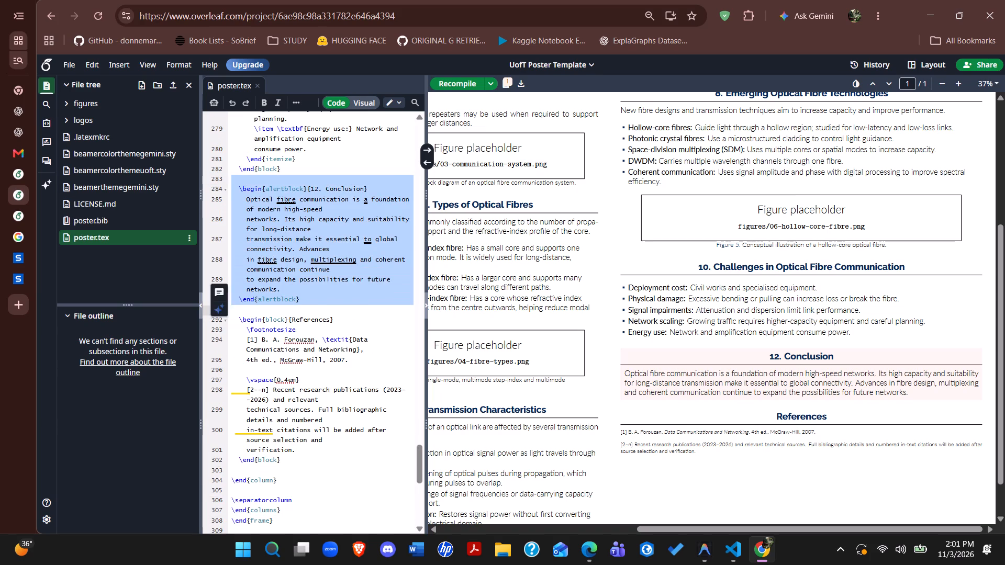
key(BackSpace)
click(455, 84)
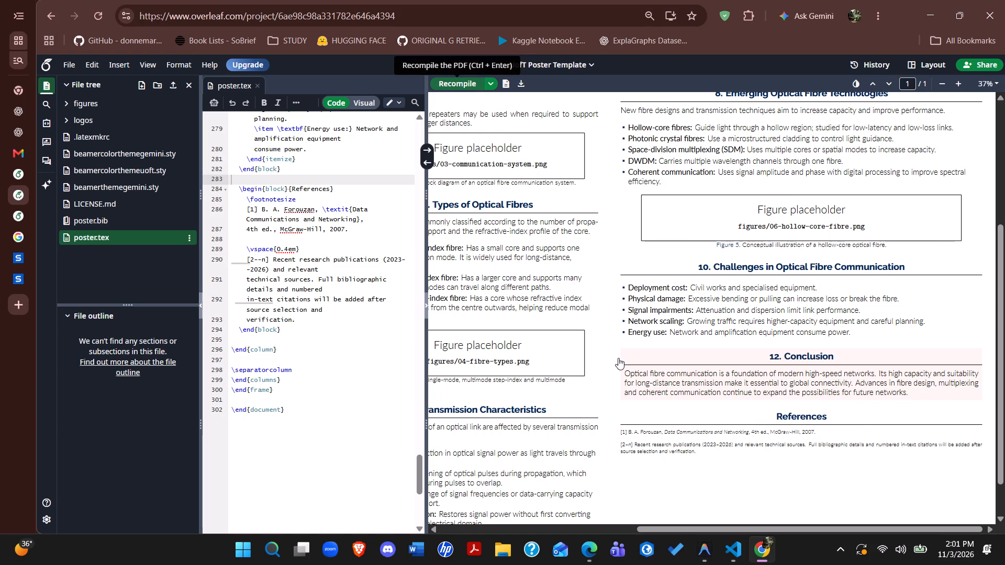
Check the recompiled poster's overall three-column layout and the sections in its second and third columns.
scroll(618, 358, down, 1)
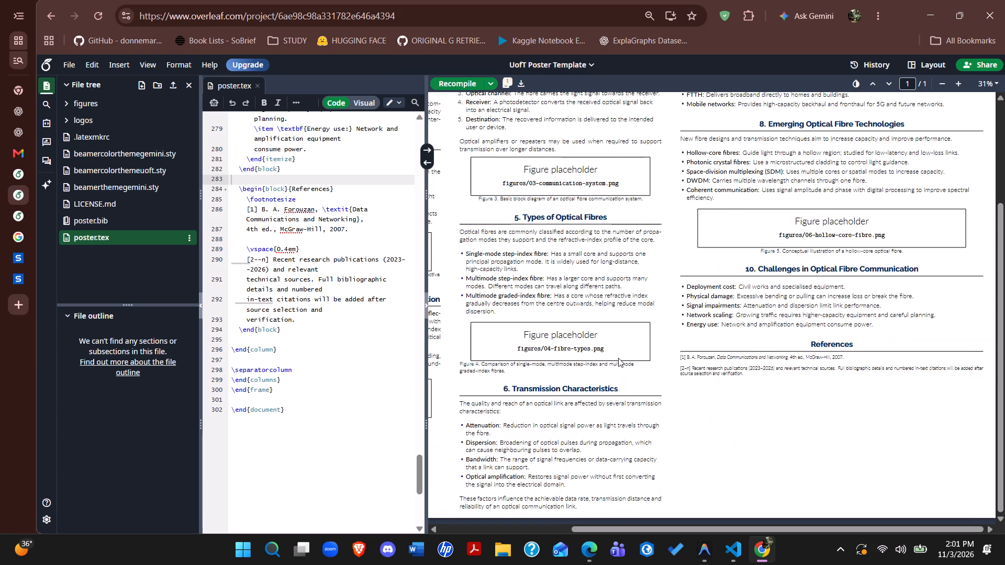
scroll(618, 358, up, 1)
scroll(618, 358, right, 3)
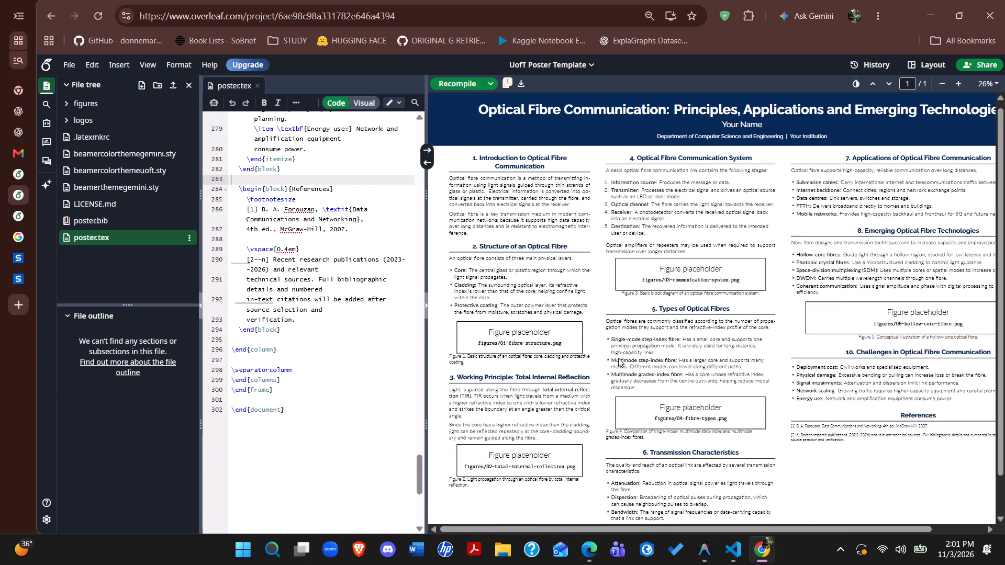
scroll(618, 358, down, 2)
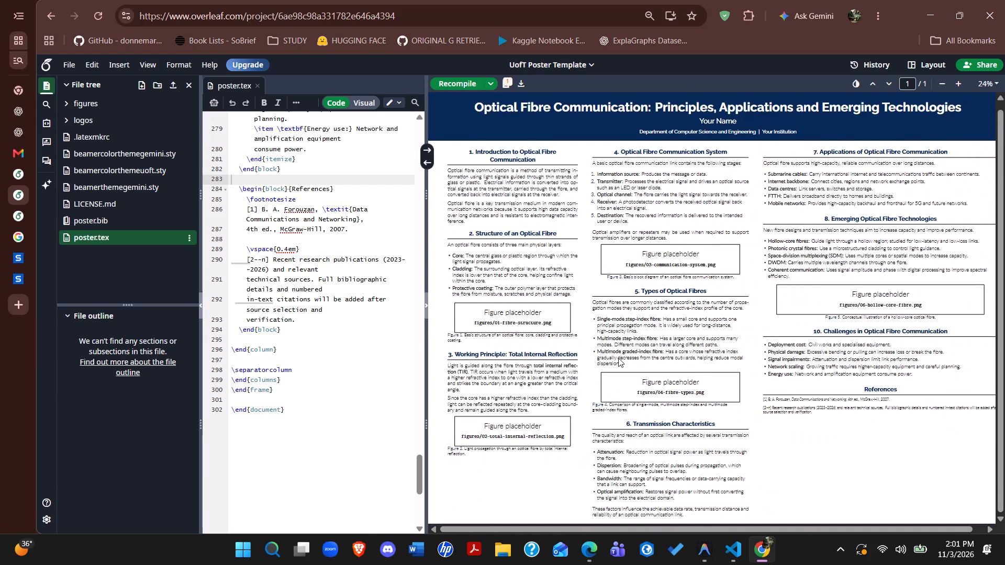
scroll(618, 358, left, 1)
scroll(800, 229, up, 1)
scroll(800, 229, left, 1)
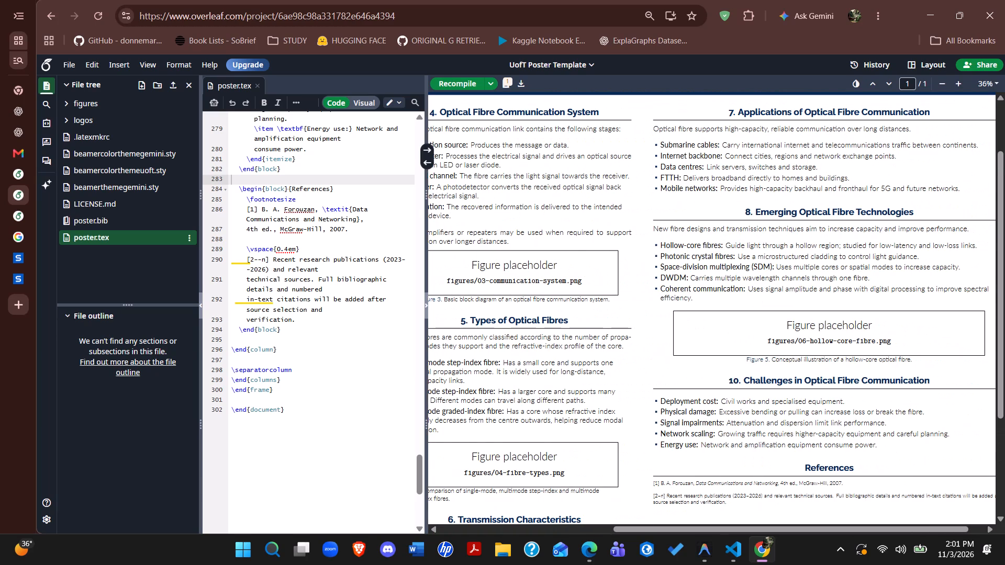
scroll(800, 229, down, 1)
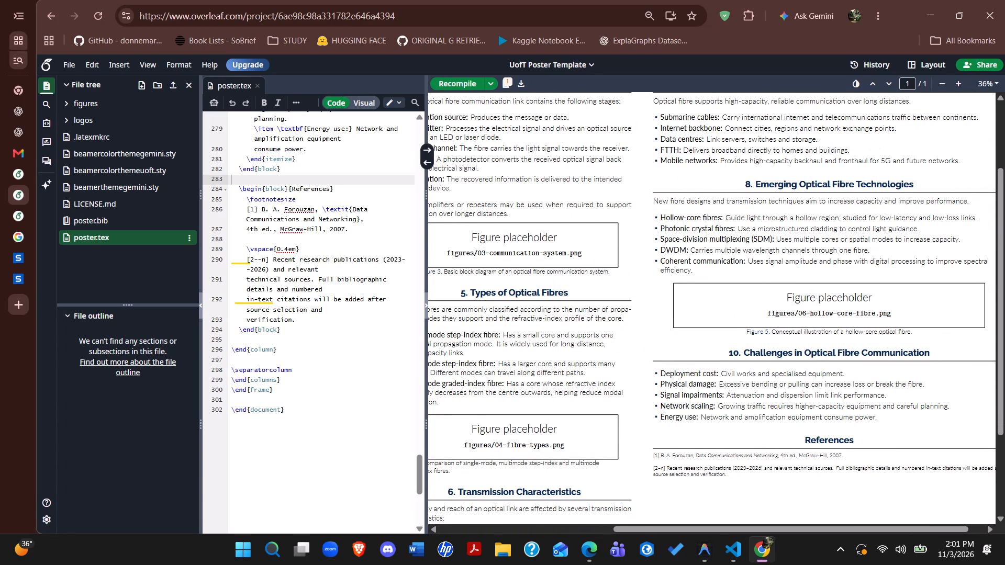
scroll(777, 259, right, 1)
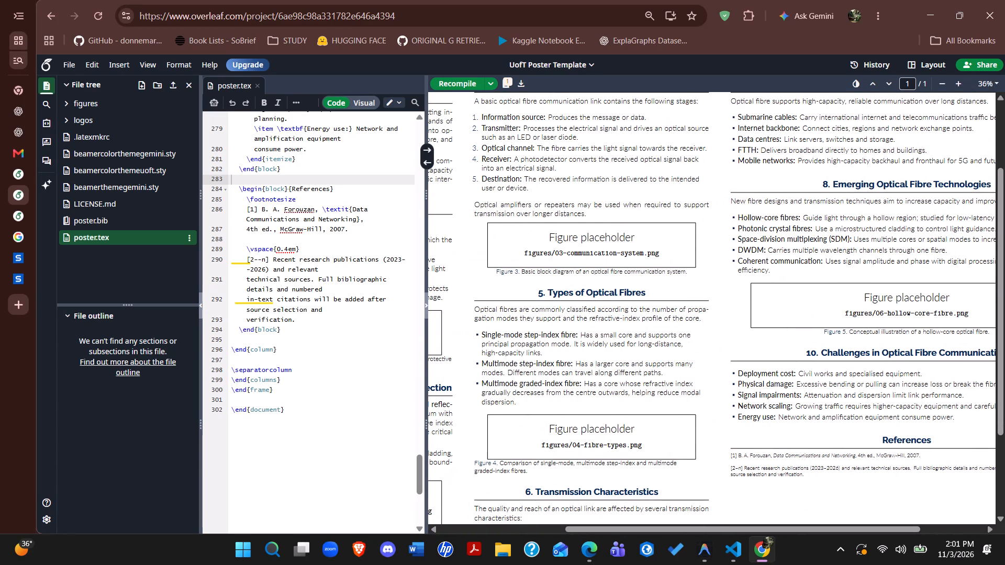
Capture a screenshot of the section 5 Types of Optical Fibres text together with its fibre-types figure placeholder and caption.
scroll(777, 259, down, 1)
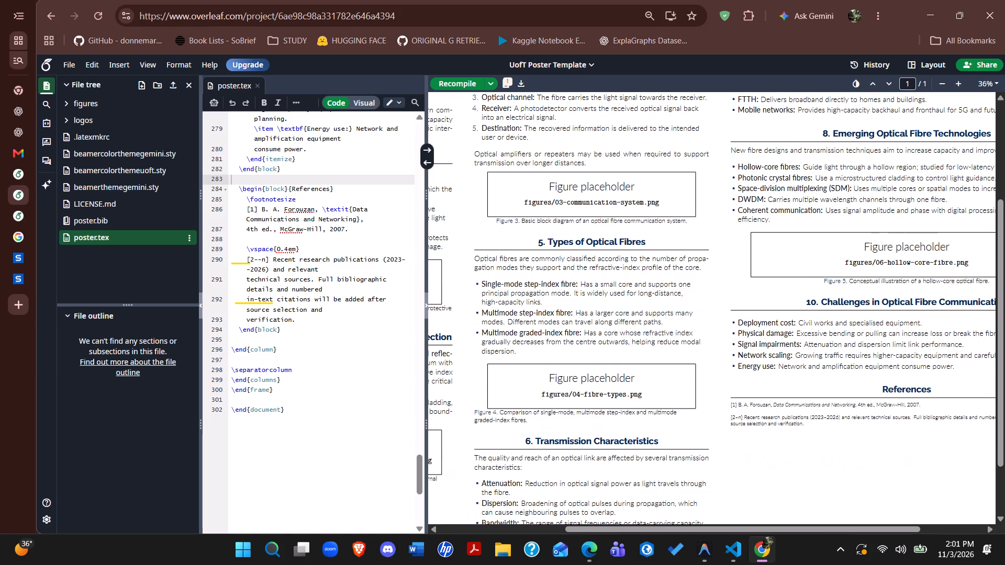
scroll(603, 333, down, 1)
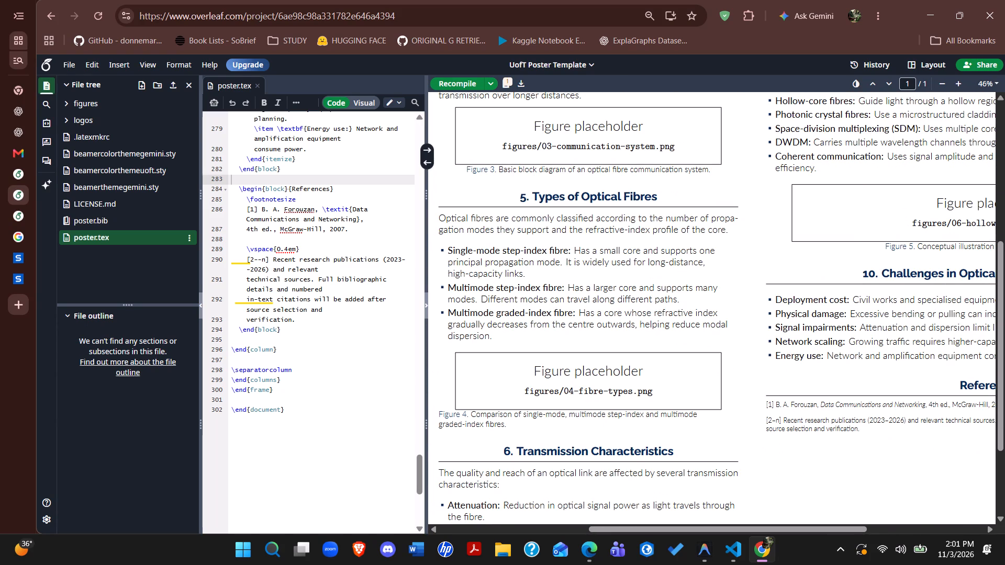
key(Print)
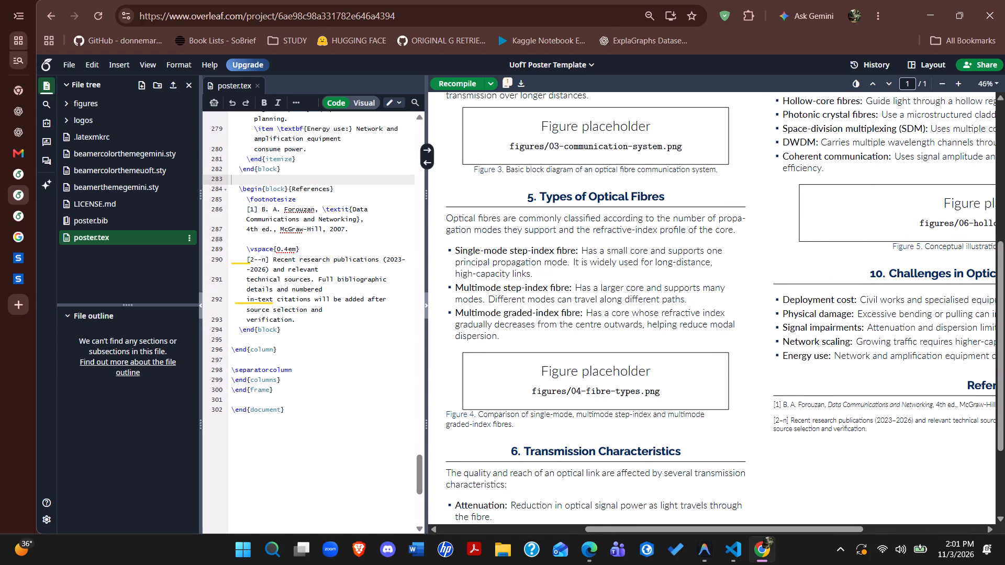
drag(432, 208, 781, 452)
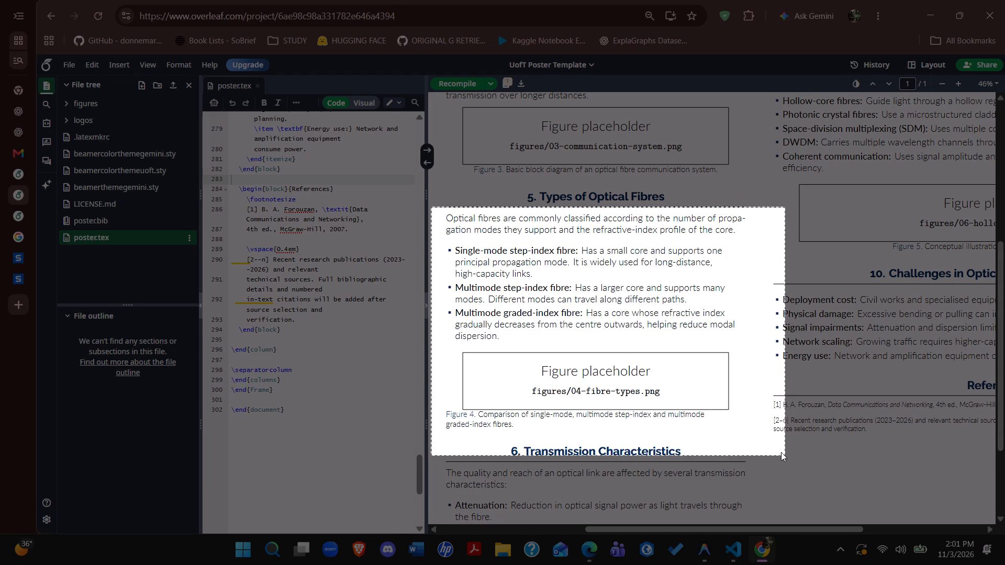
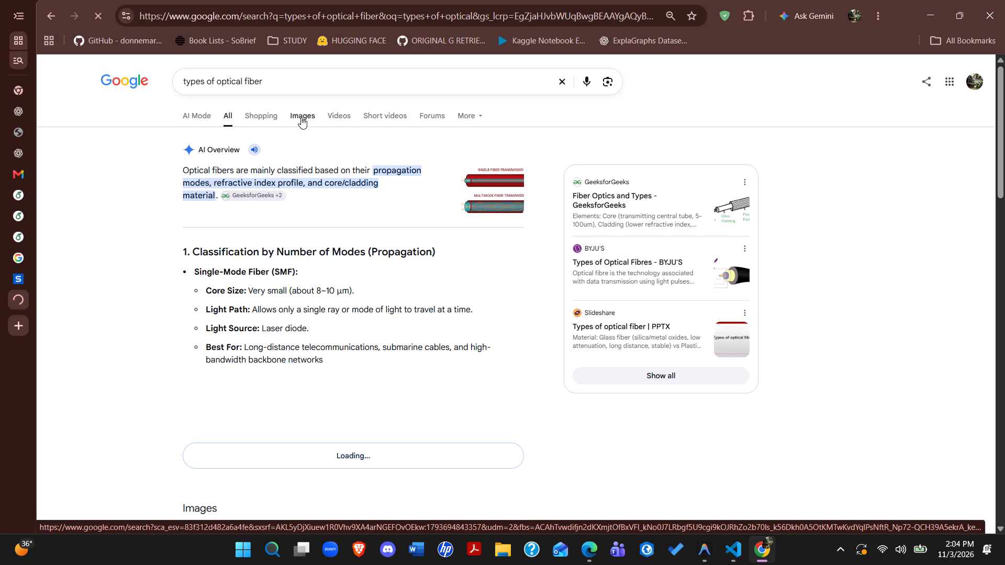
Look over the Google results for types of optical fiber and switch to the image results.
scroll(301, 117, down, 4)
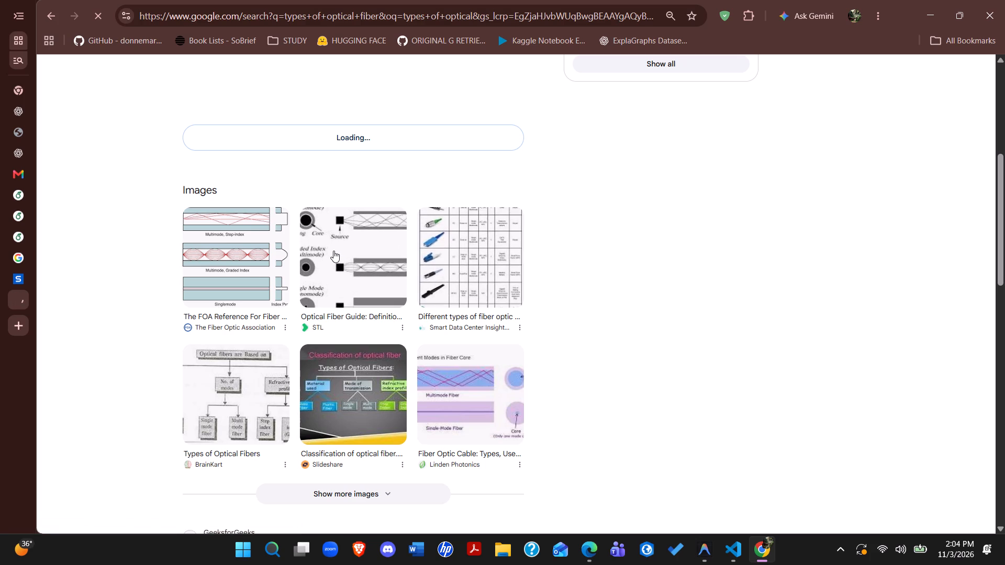
scroll(333, 251, up, 6)
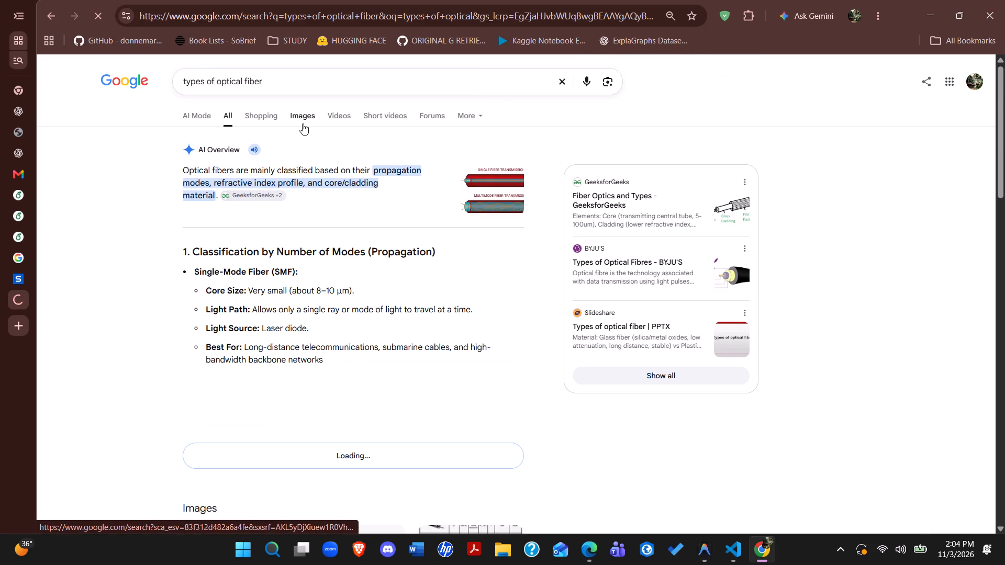
click(303, 123)
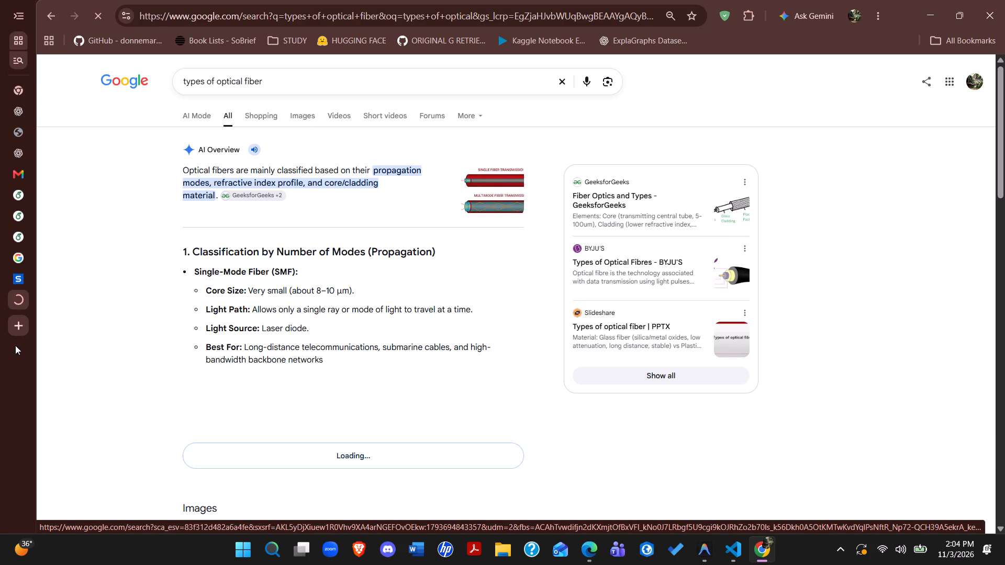
Close the leftover sign-in page and the physical layer poster presentation search tab.
click(138, 275)
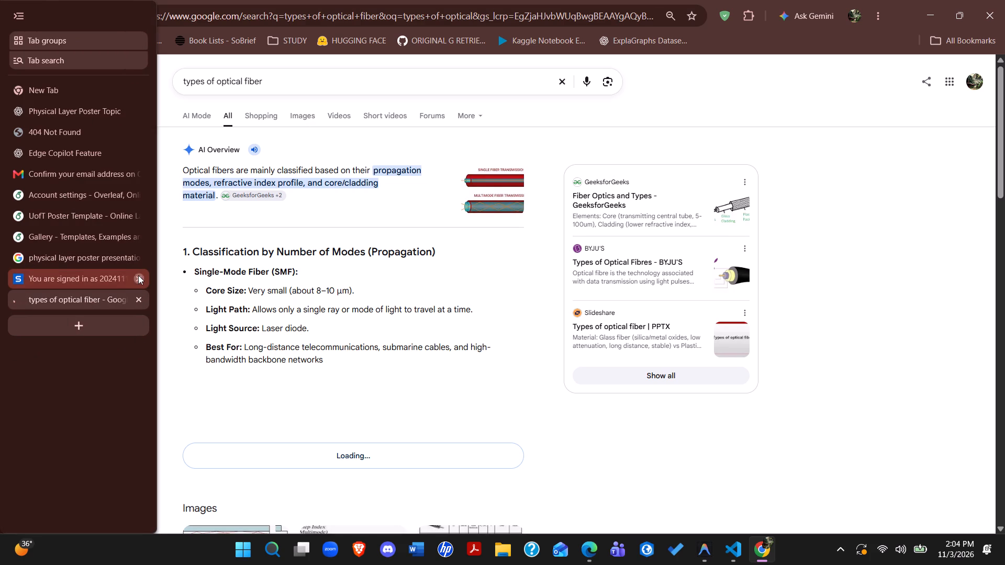
click(84, 255)
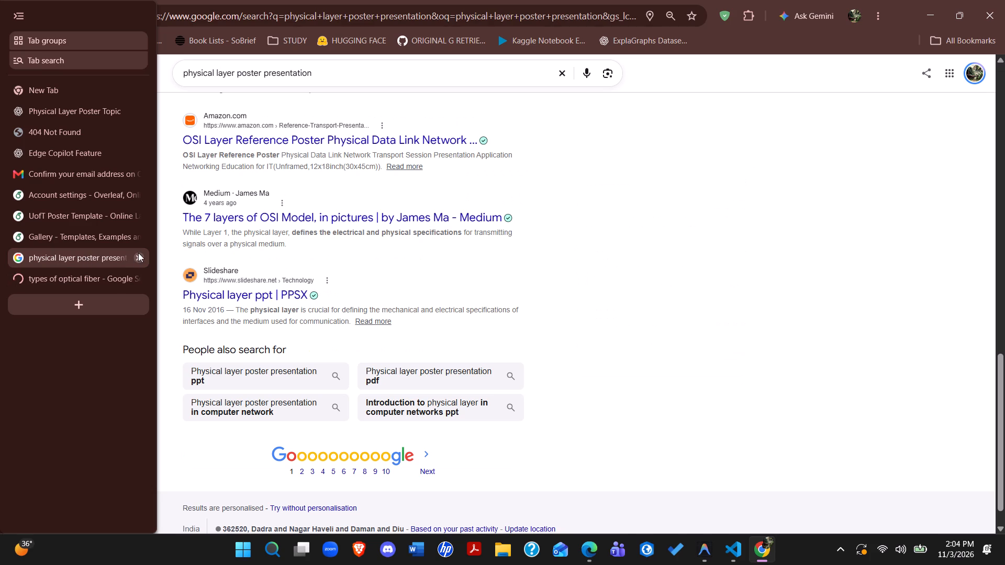
Close the physical layer poster presentation search tab.
click(139, 254)
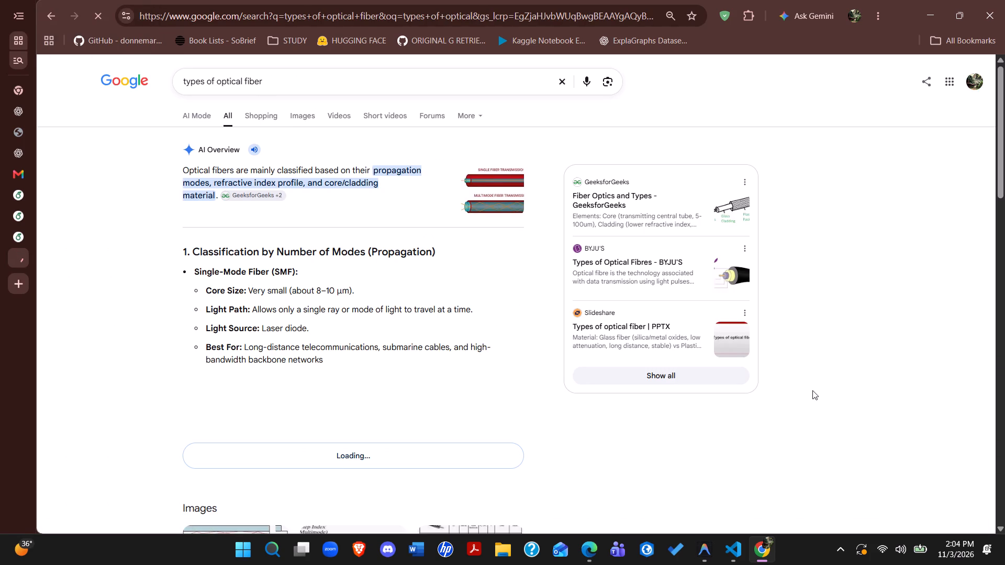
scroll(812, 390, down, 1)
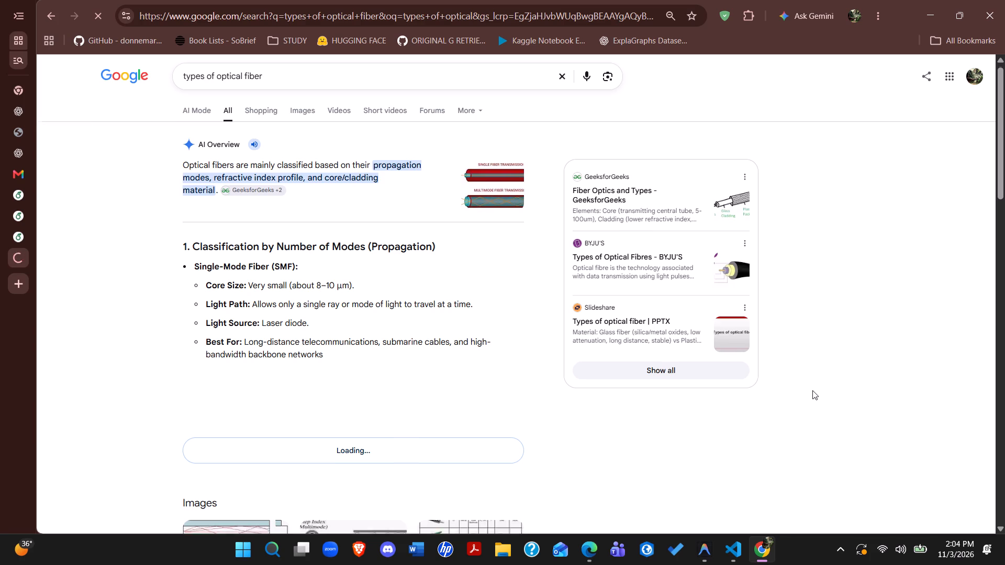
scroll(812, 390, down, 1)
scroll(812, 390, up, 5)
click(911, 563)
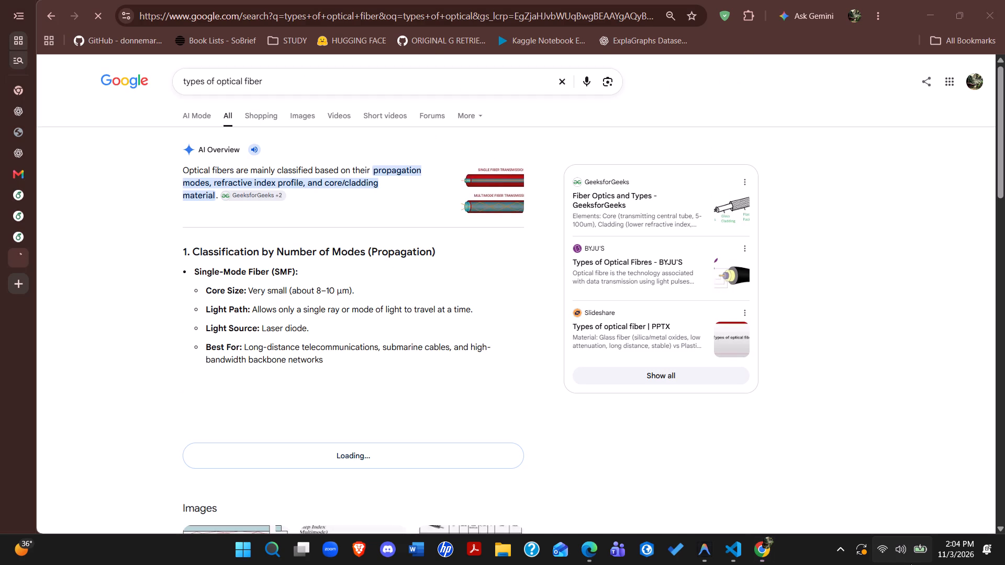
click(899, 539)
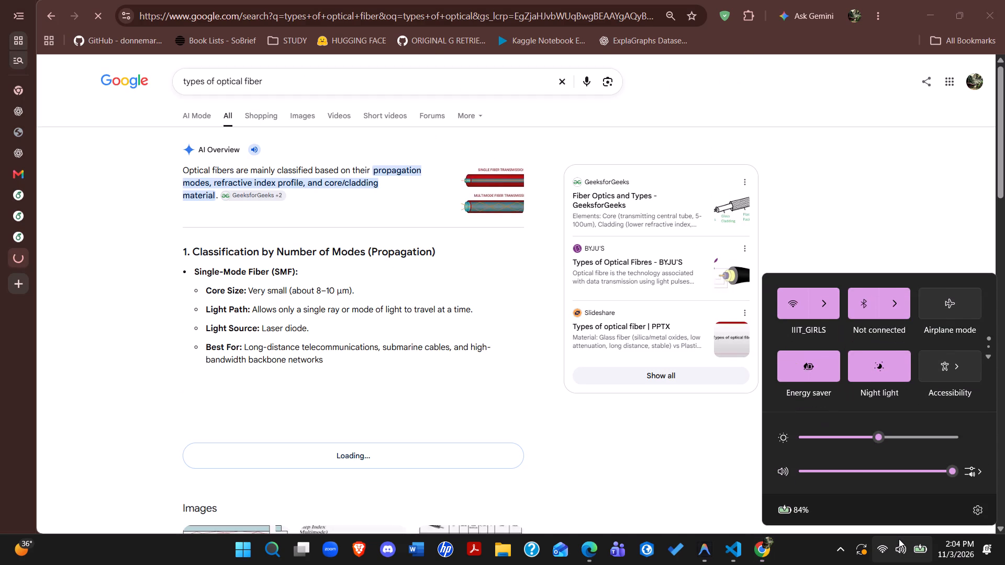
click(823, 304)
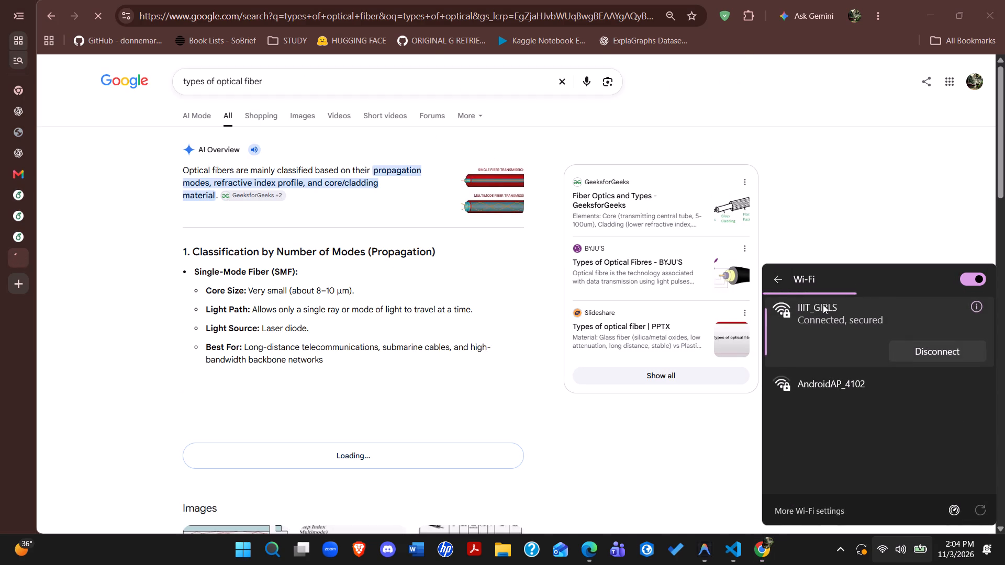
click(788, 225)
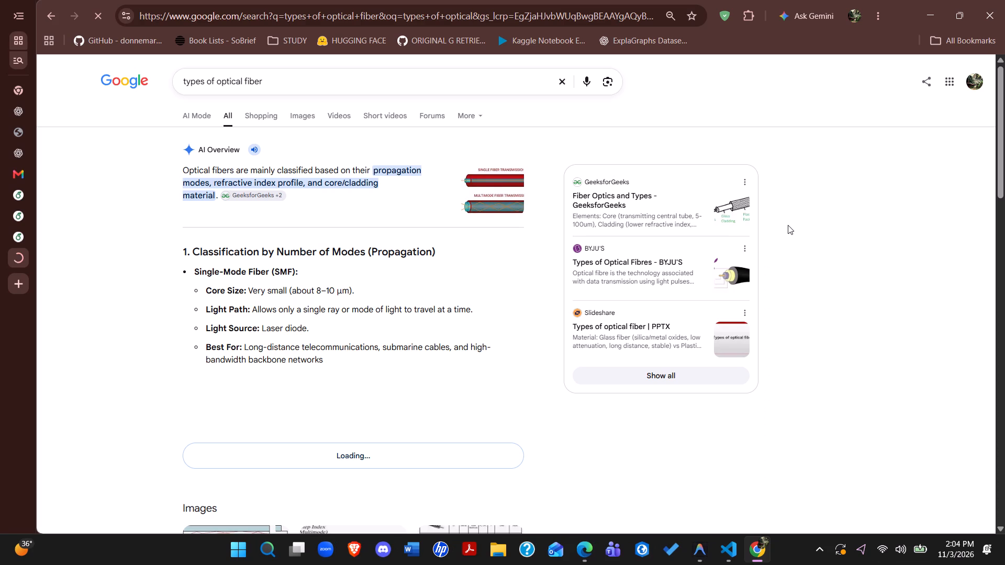
Disconnect from the IIIT_GIRLS Wi-Fi network and reconnect to it while the optical fiber search is loading.
click(898, 564)
click(822, 315)
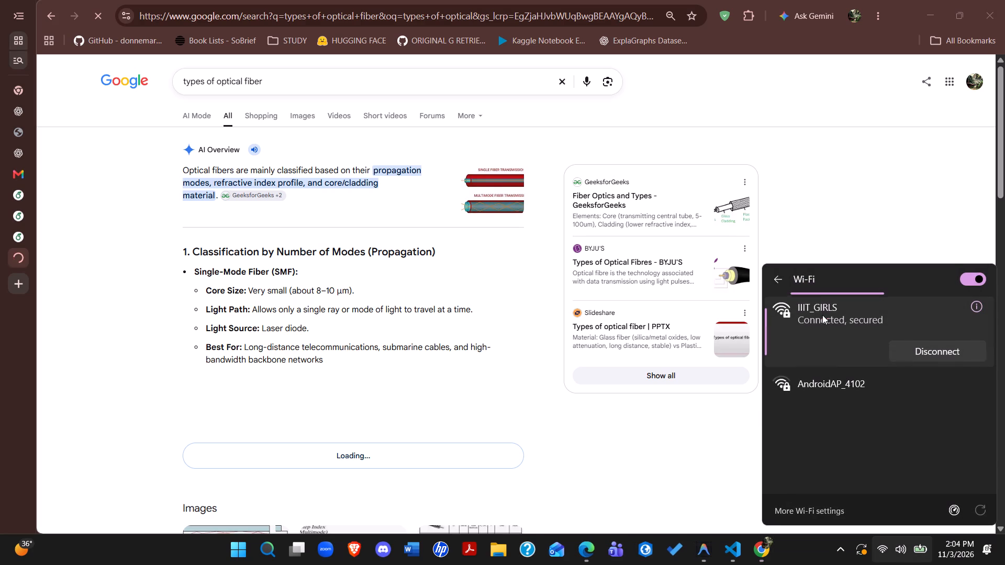
click(938, 354)
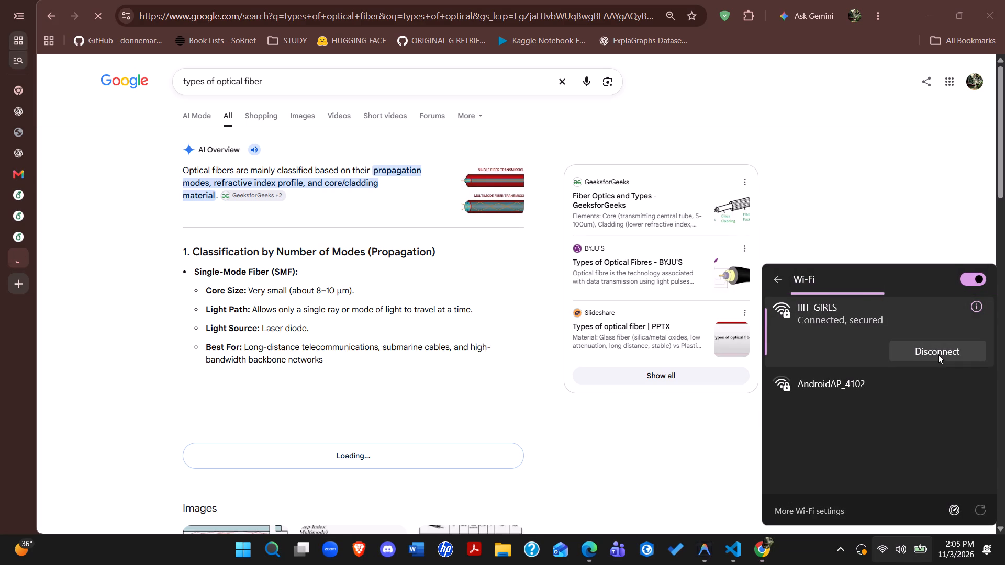
click(901, 348)
click(933, 374)
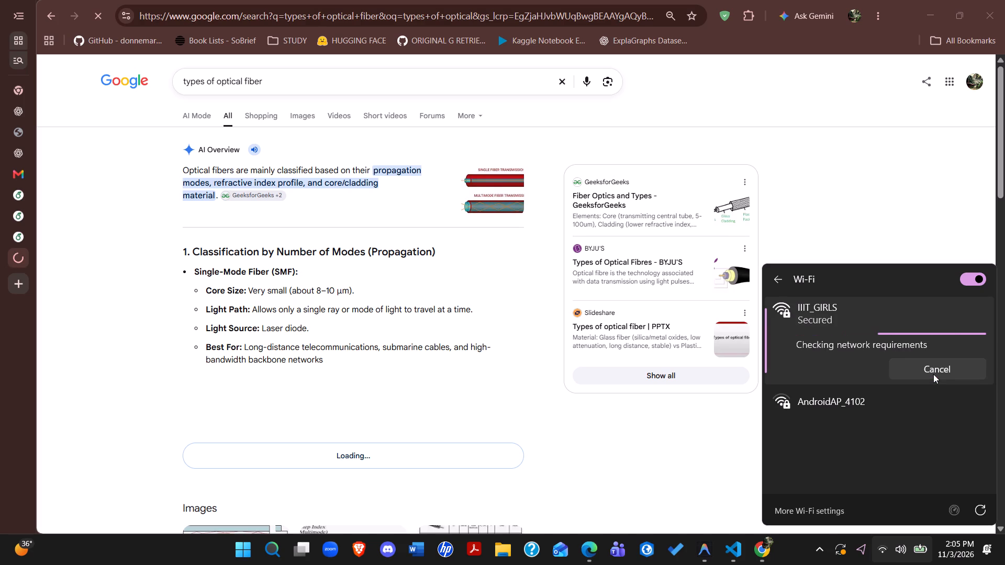
click(769, 164)
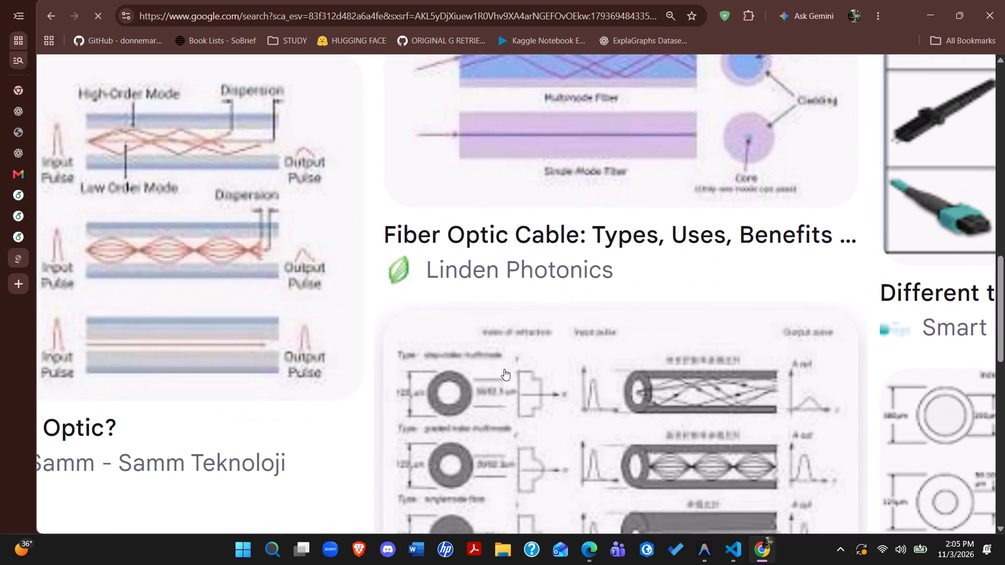
Open the preview of the ResearchGate image "Different types of optical fiber" from the image results.
scroll(504, 369, down, 1)
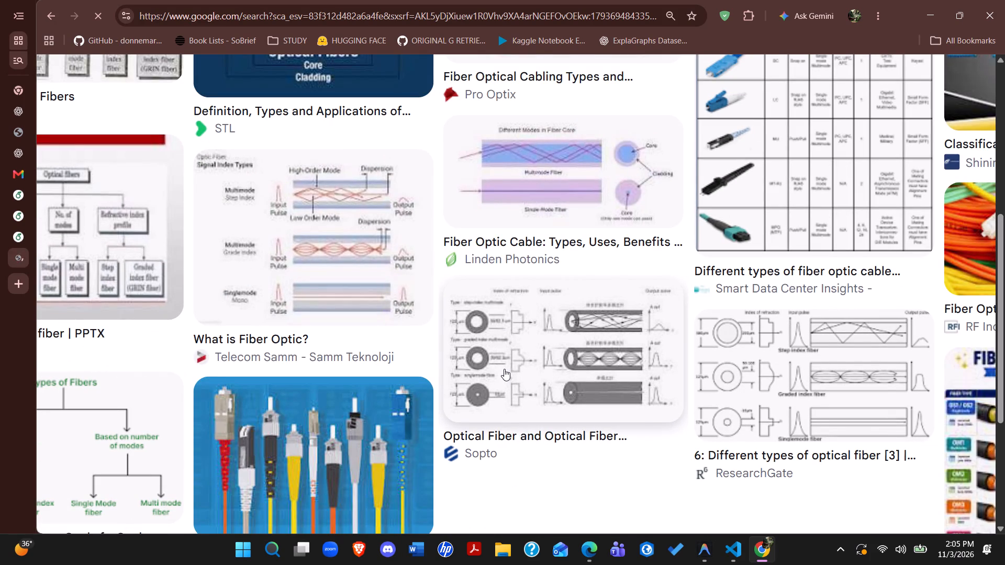
click(812, 386)
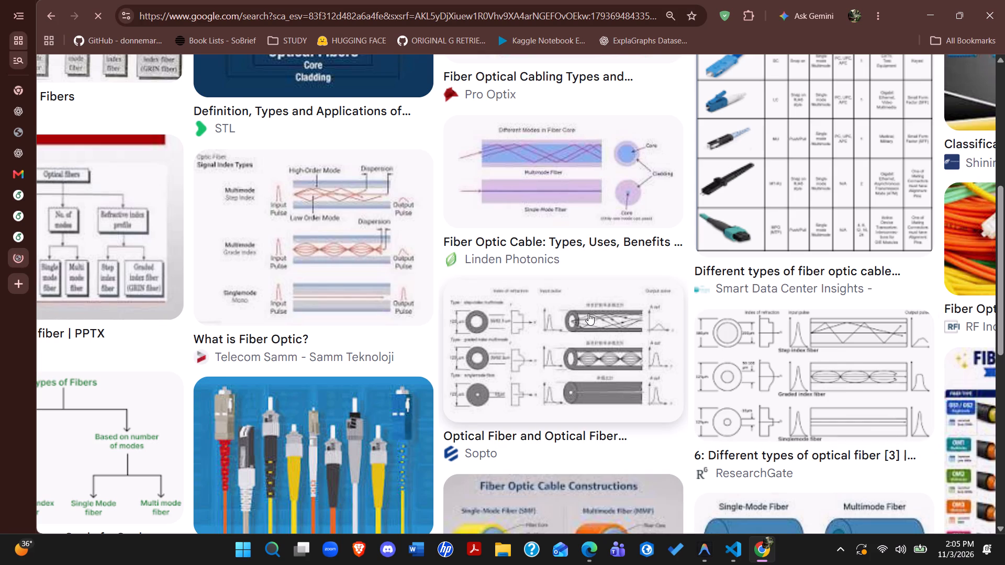
Browse the optical fiber image results for a diagram comparing single-mode, step-index and graded-index fibres.
scroll(588, 313, up, 1)
scroll(588, 313, right, 2)
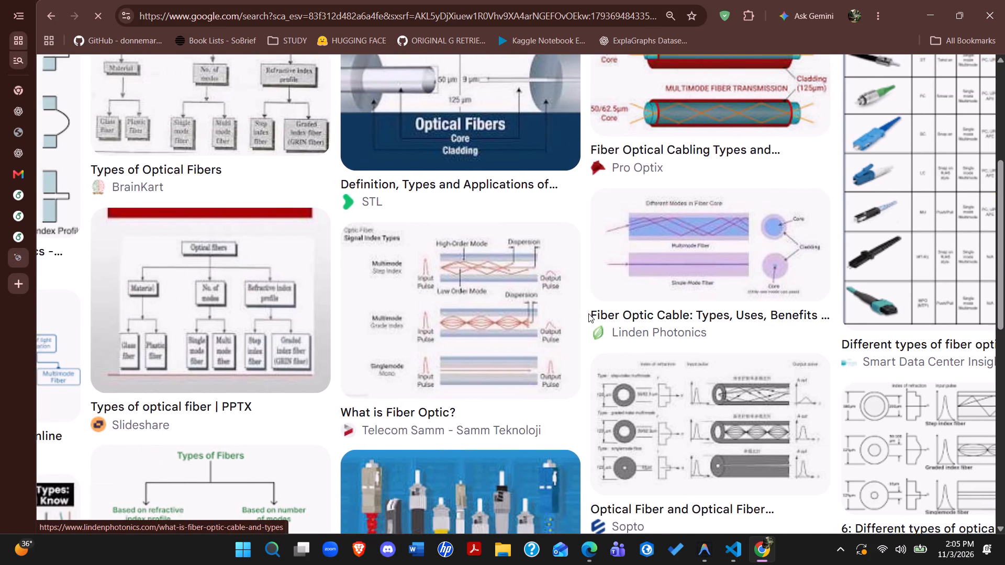
scroll(588, 313, right, 2)
scroll(588, 313, up, 1)
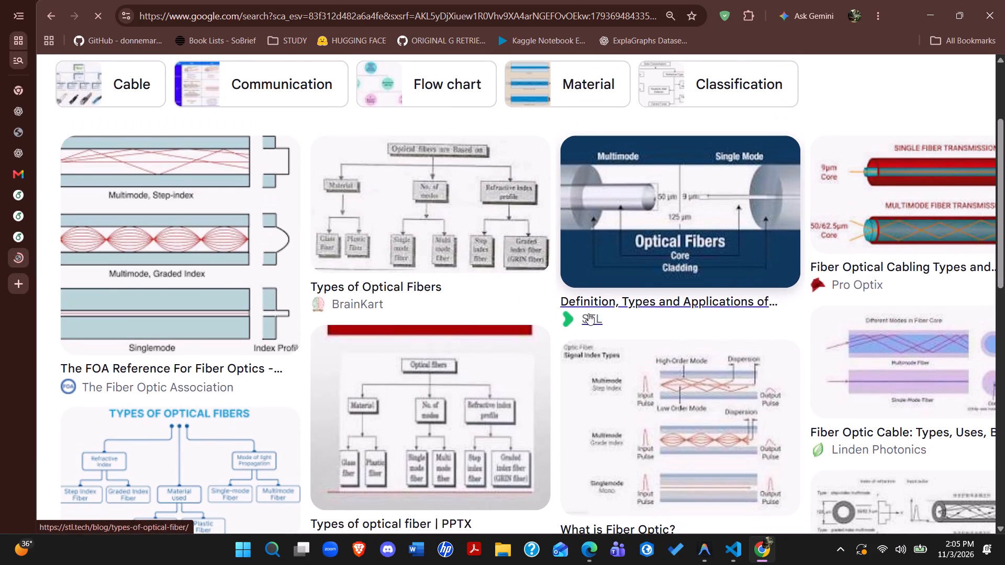
scroll(588, 313, down, 4)
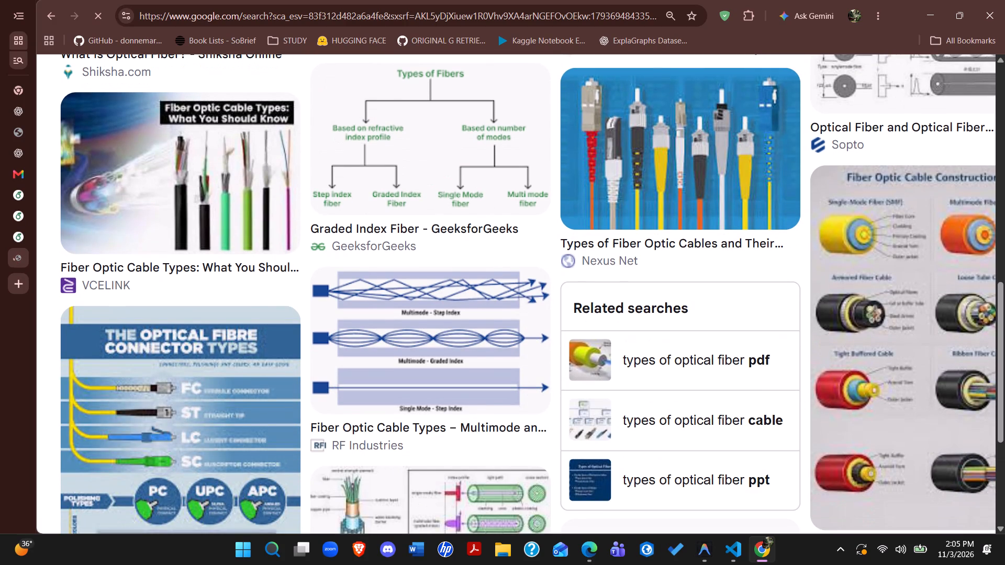
scroll(588, 313, down, 3)
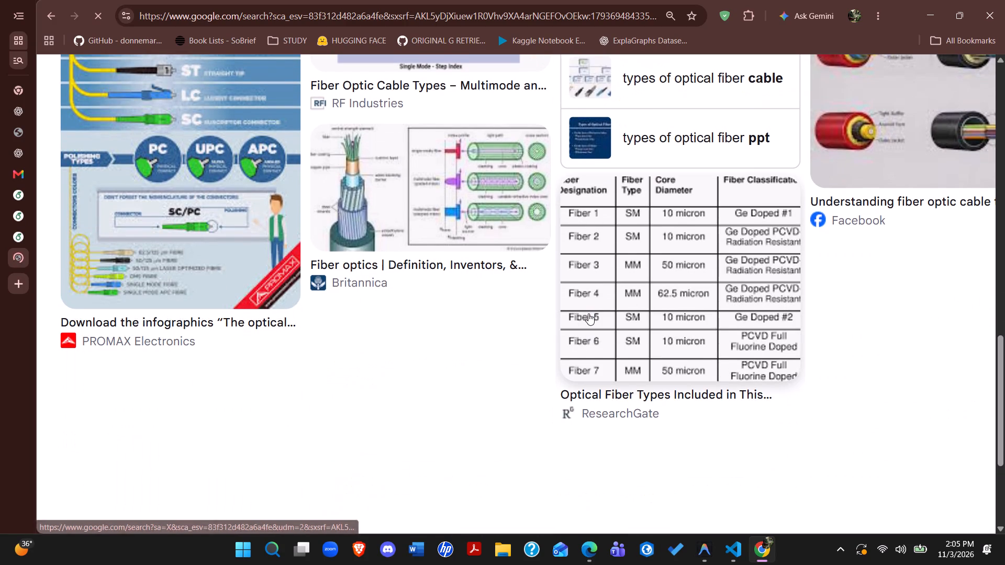
scroll(588, 313, left, 4)
scroll(588, 313, up, 1)
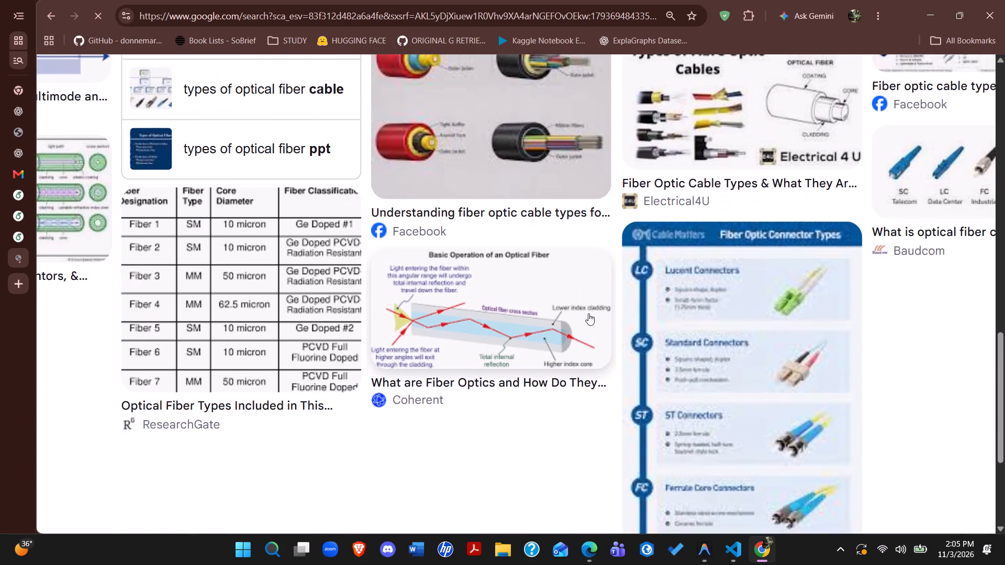
scroll(588, 313, up, 7)
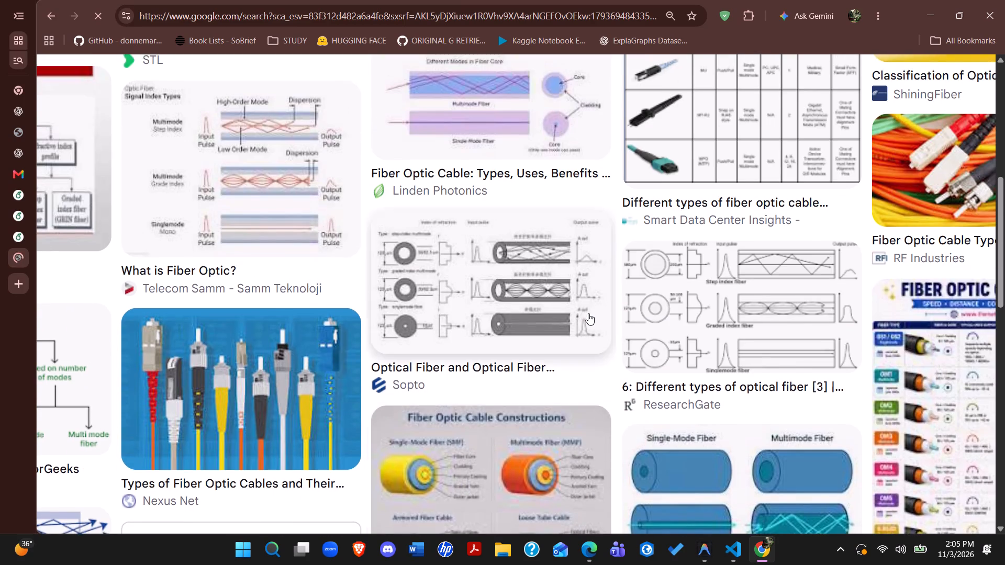
scroll(588, 313, up, 1)
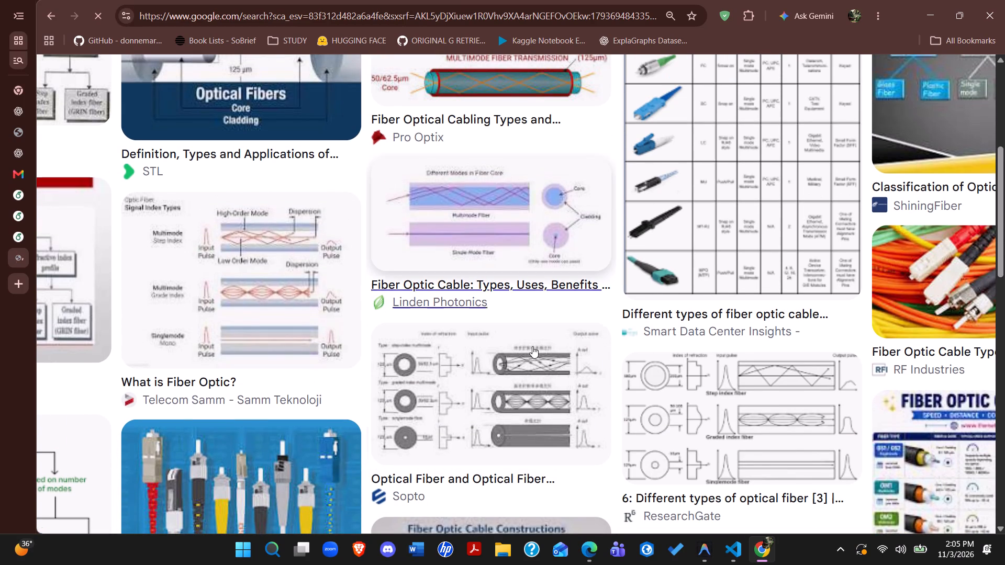
scroll(529, 352, up, 3)
scroll(529, 352, left, 3)
scroll(529, 352, down, 3)
scroll(529, 352, left, 3)
scroll(529, 352, down, 2)
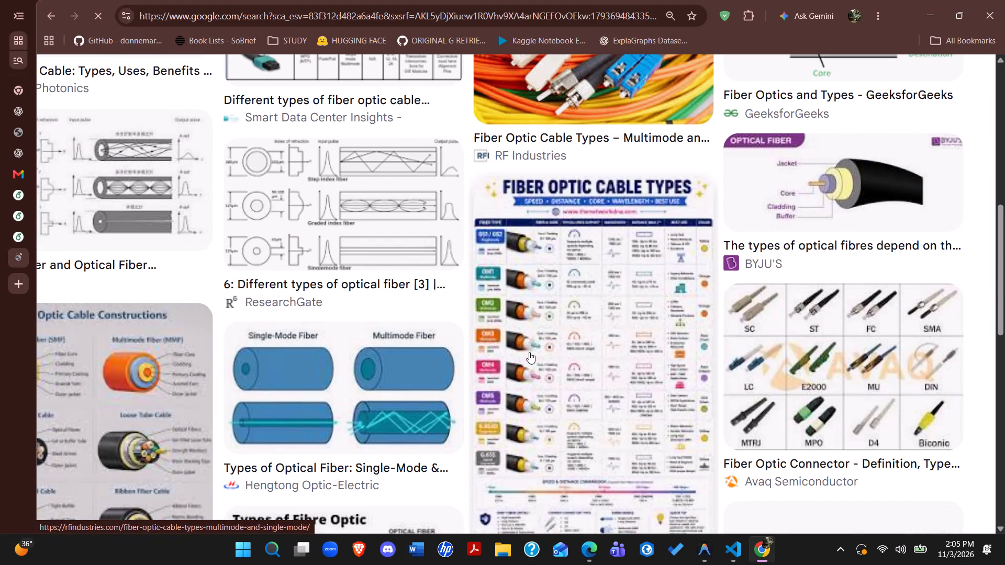
scroll(529, 352, down, 3)
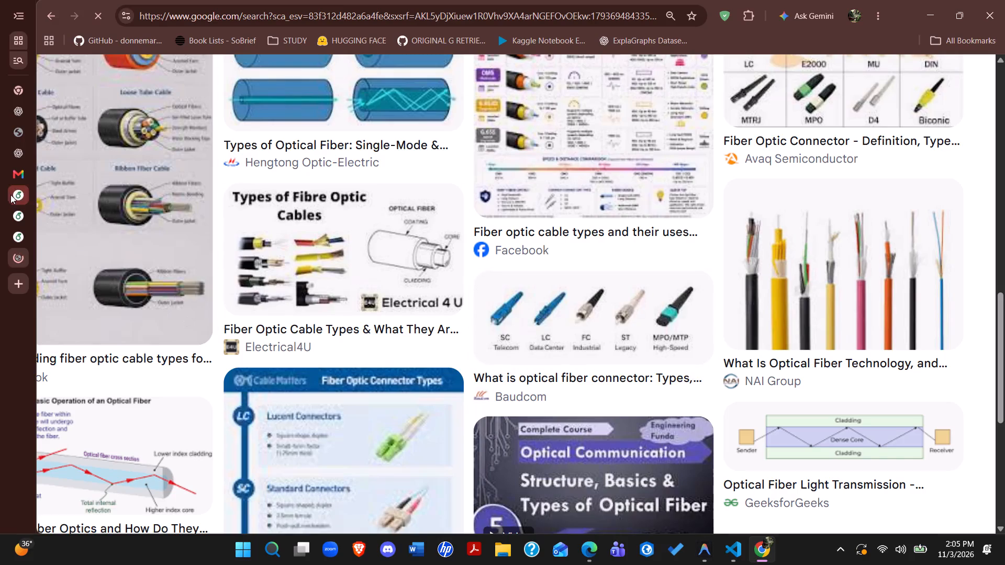
Review the compiled poster in Overleaf, including Section 5 on fibre types and the figure placeholders.
click(10, 195)
click(33, 212)
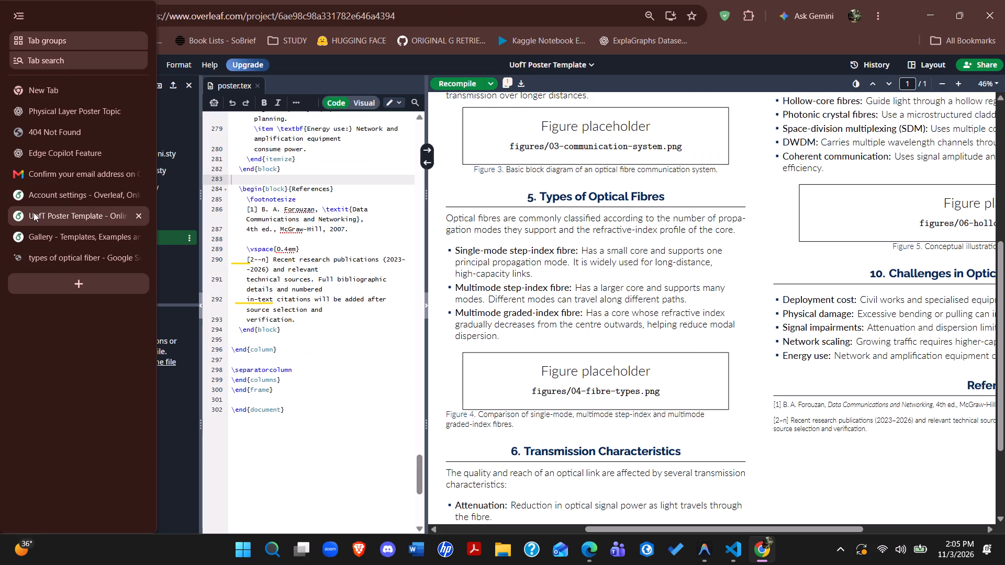
scroll(661, 256, down, 1)
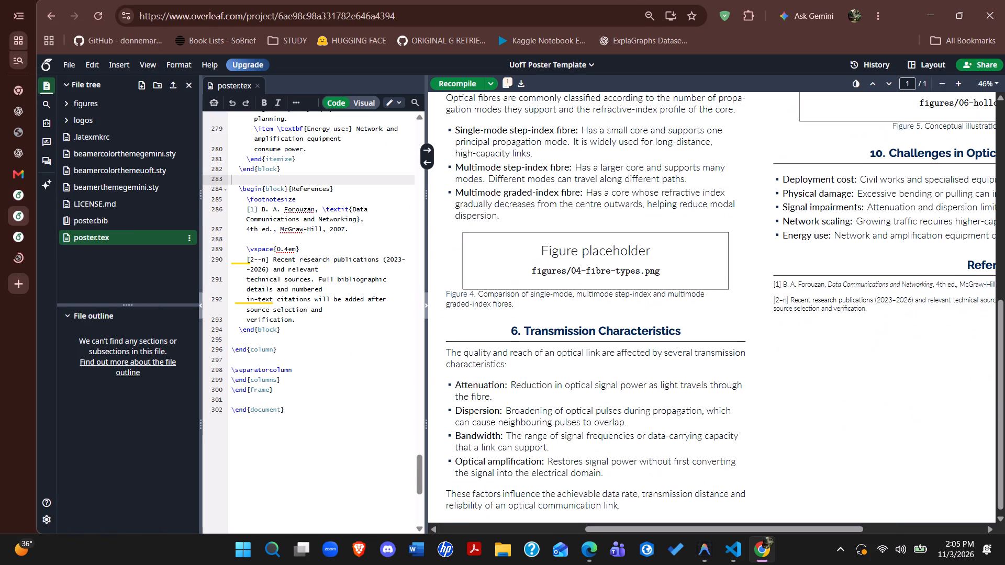
scroll(661, 256, down, 1)
scroll(661, 256, up, 1)
scroll(661, 256, right, 1)
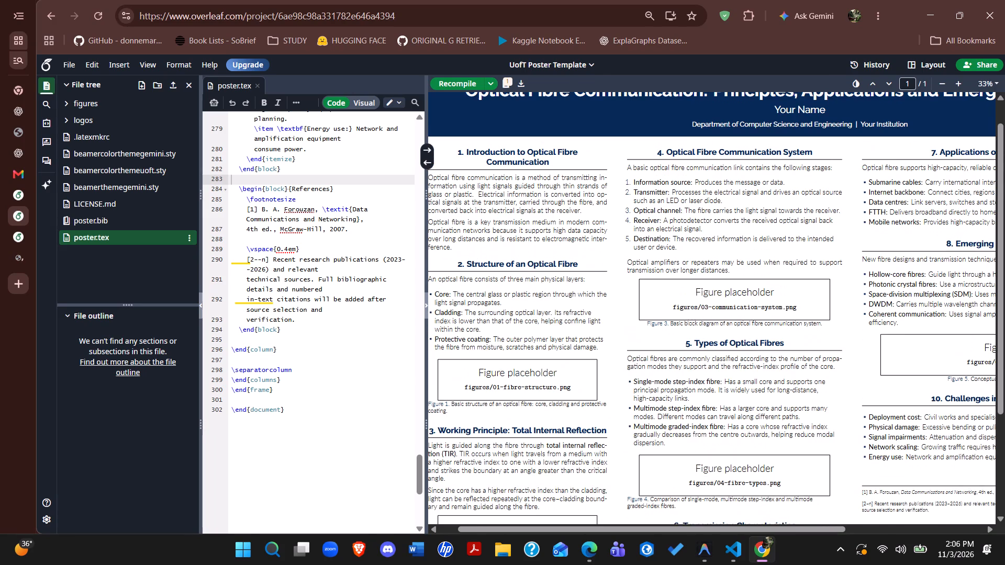
scroll(518, 274, left, 1)
scroll(518, 274, up, 1)
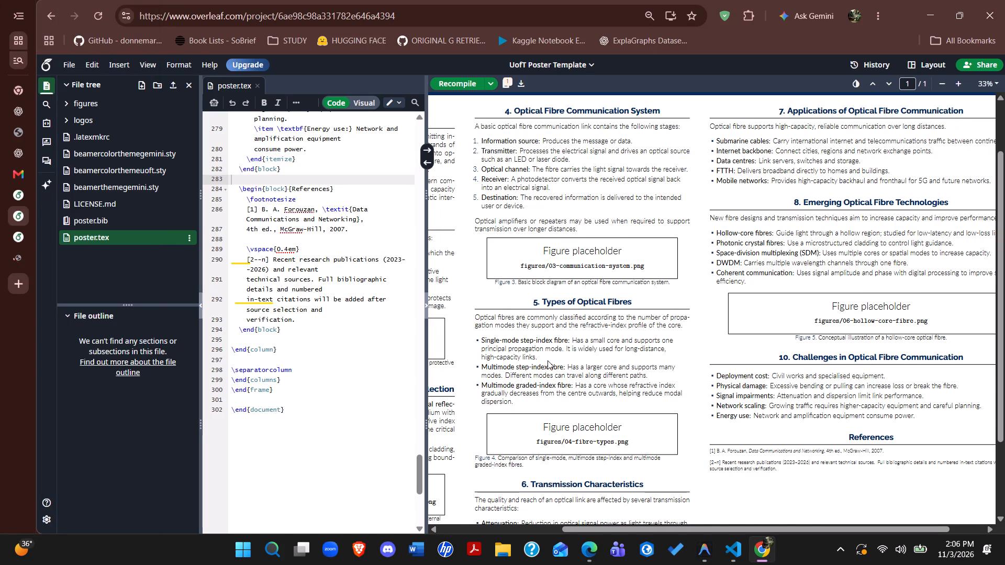
scroll(548, 360, right, 2)
scroll(548, 360, up, 2)
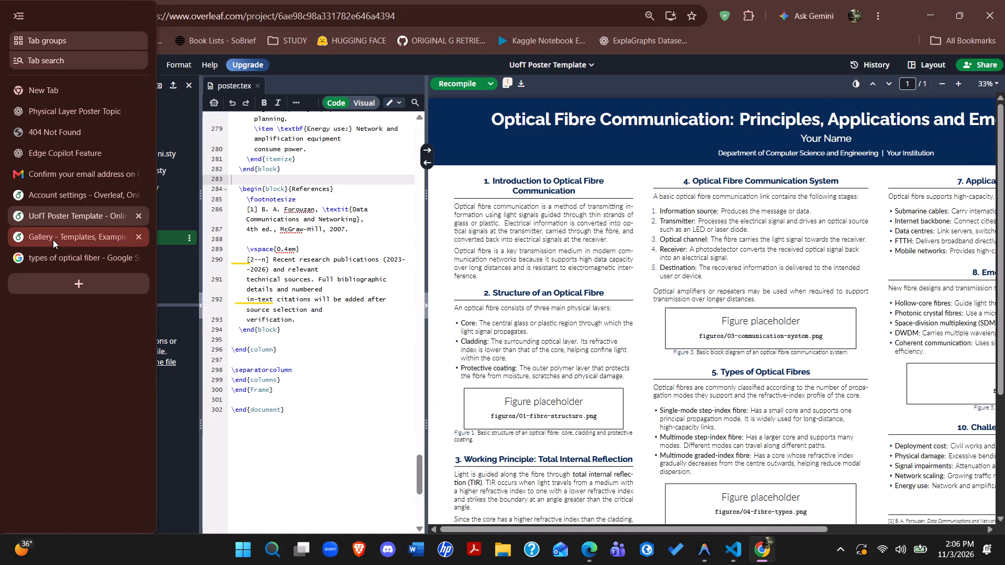
Close the Overleaf template gallery tab.
click(53, 240)
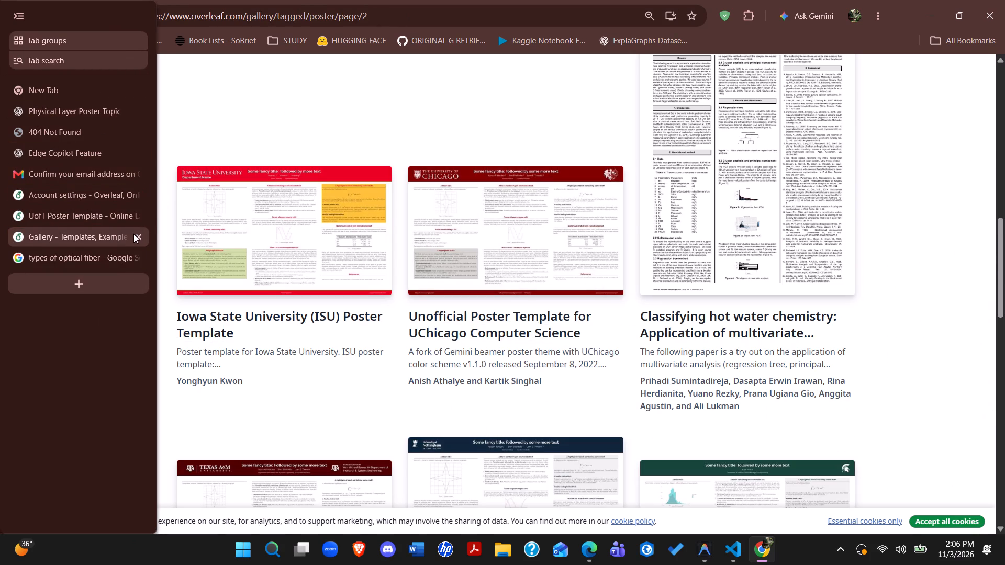
click(136, 238)
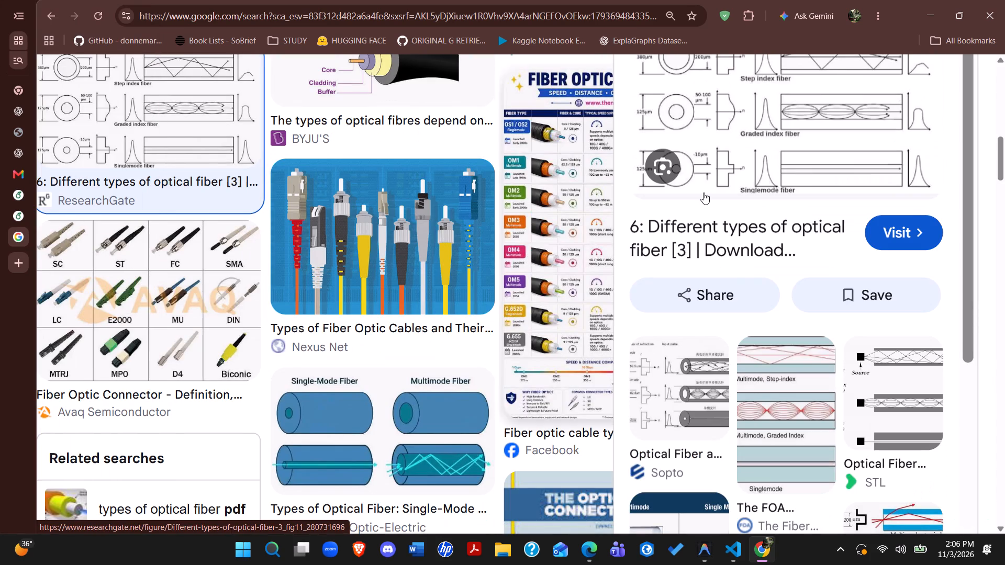
scroll(703, 193, up, 1)
scroll(798, 116, up, 1)
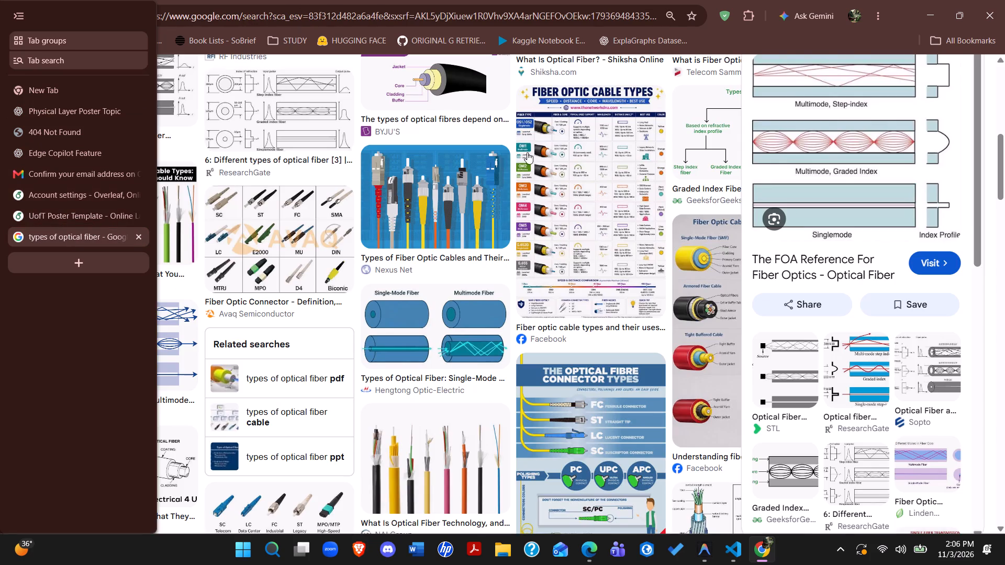
Save the FOA fibre types diagram to Downloads as fibers-index-profile.jpg, and close the FOA reference page that was opened.
scroll(655, 184, up, 1)
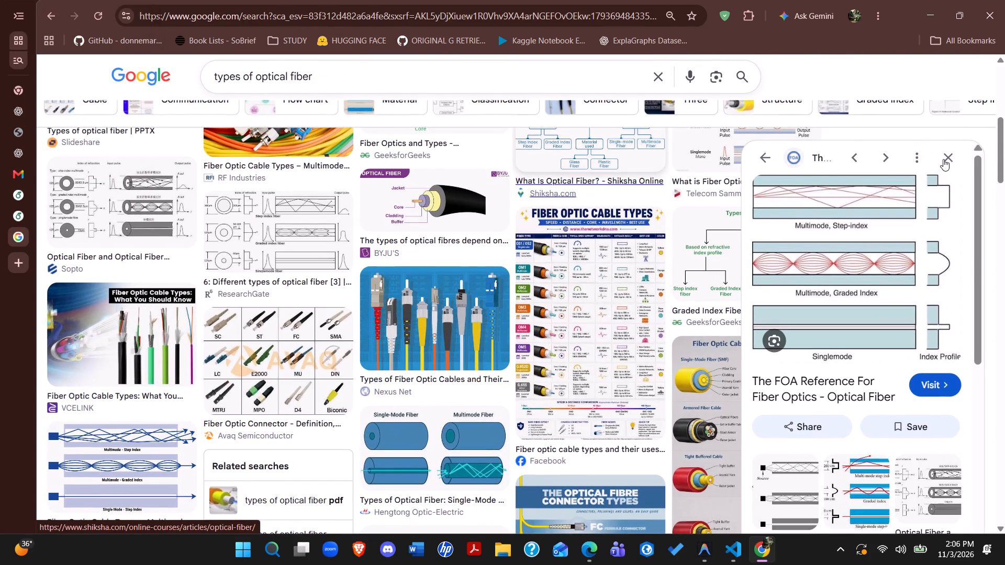
right_click(919, 227)
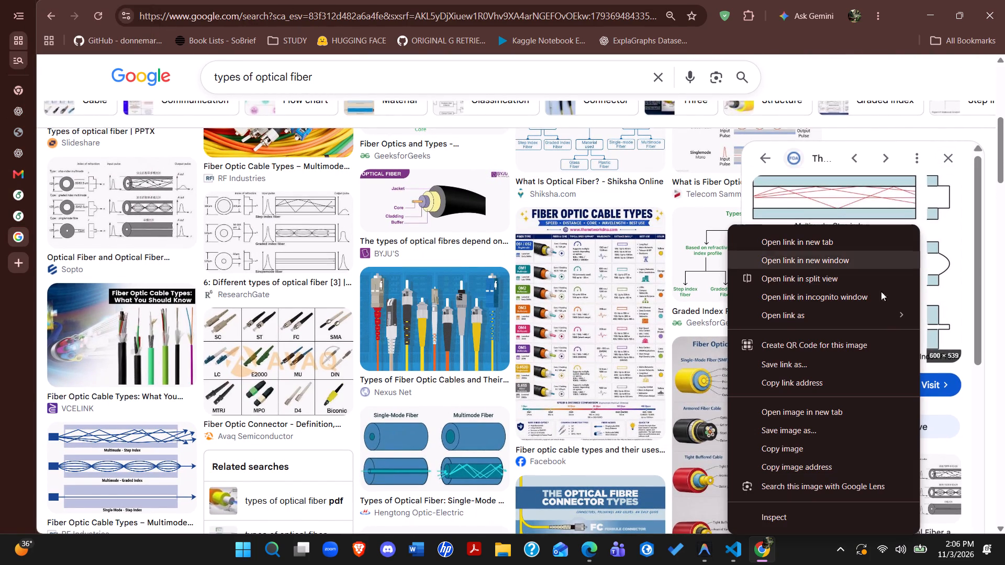
click(847, 431)
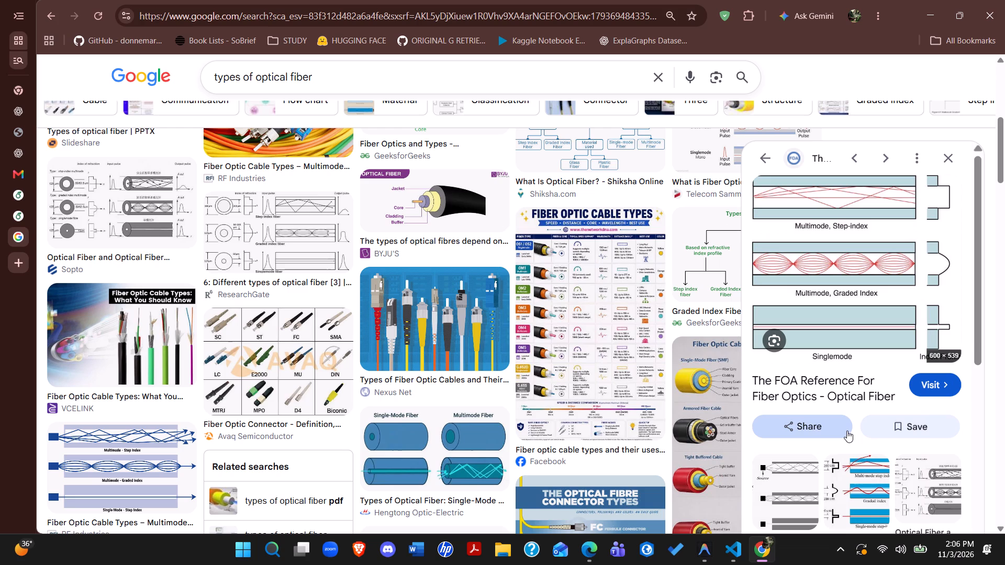
right_click(845, 291)
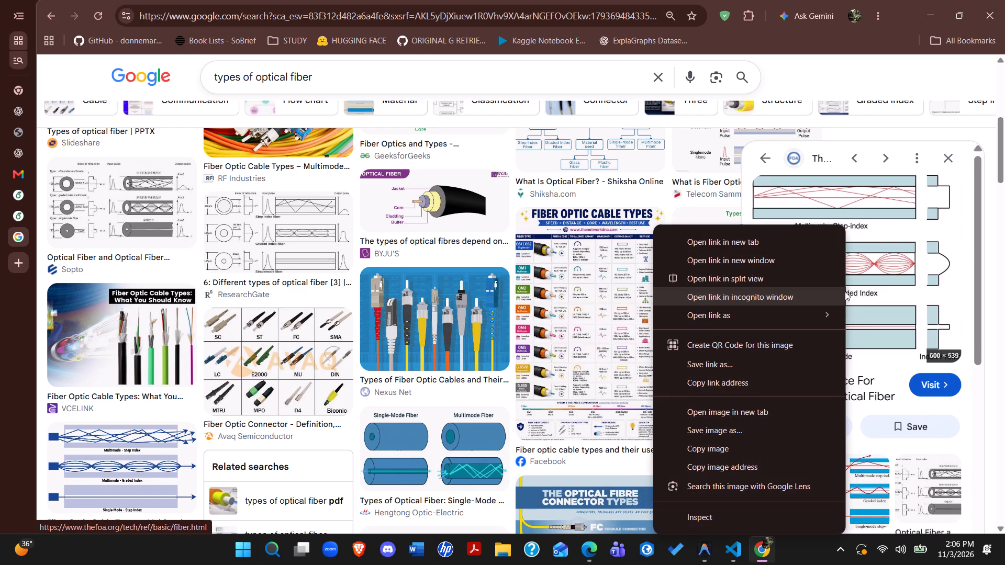
click(703, 434)
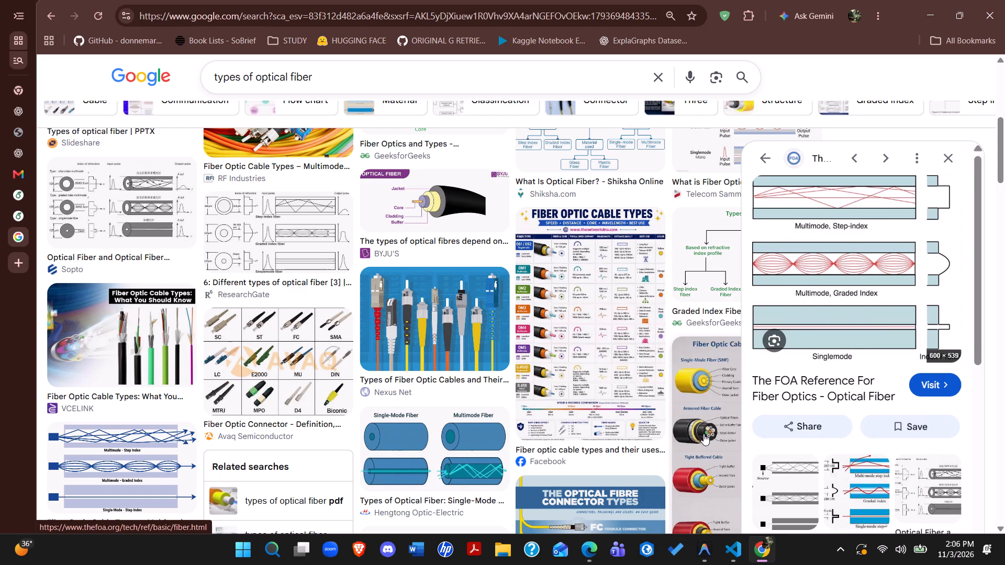
click(874, 252)
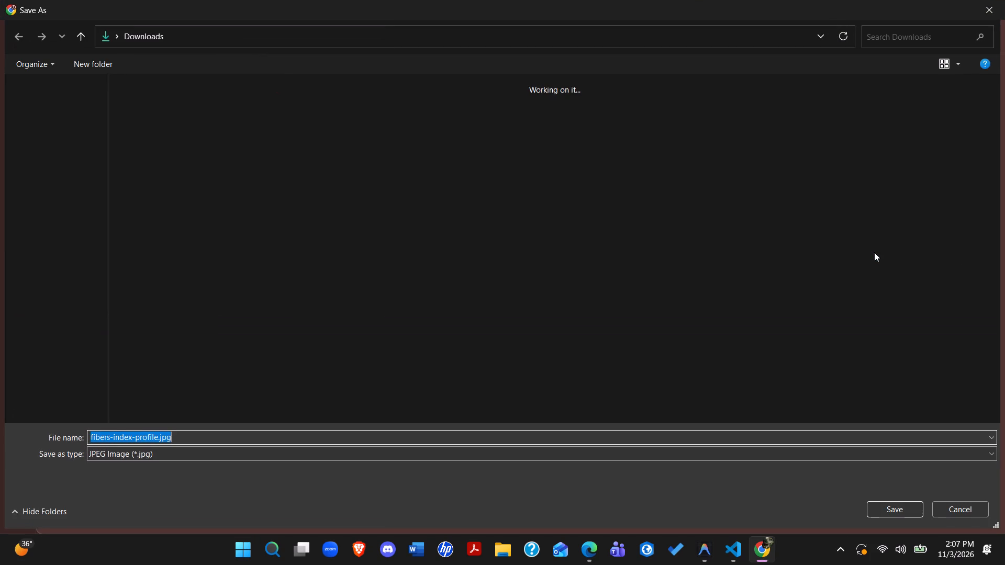
click(52, 184)
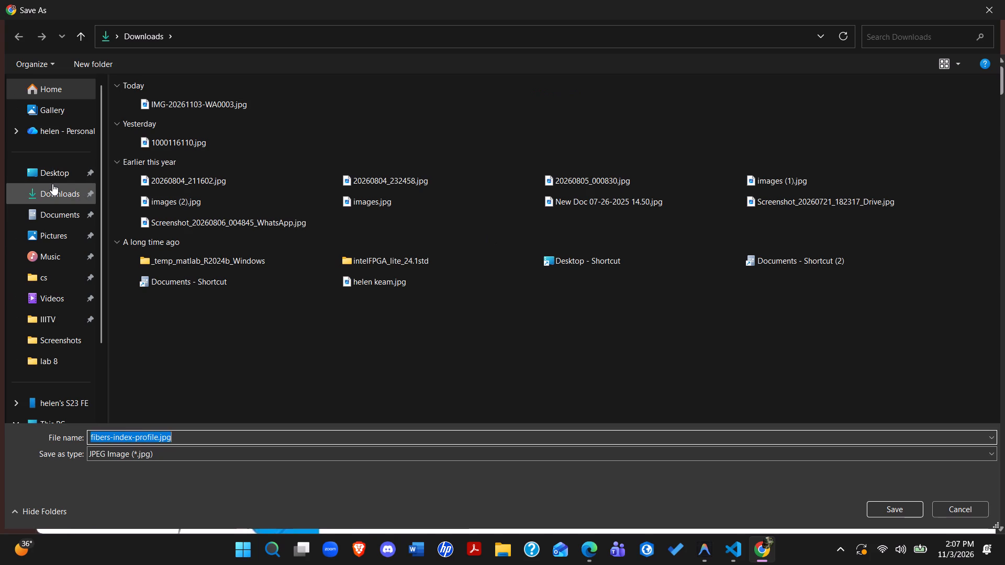
click(52, 184)
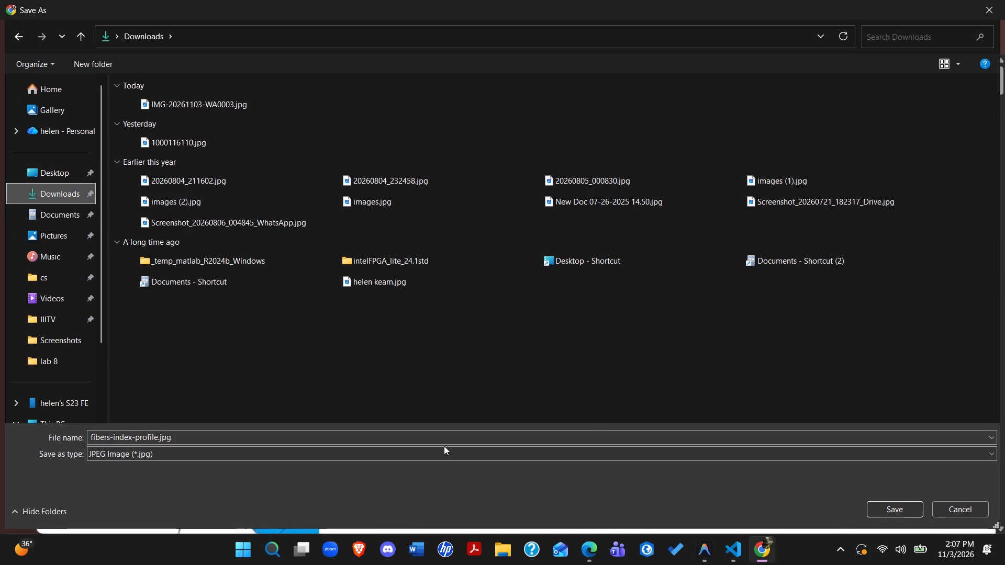
click(889, 506)
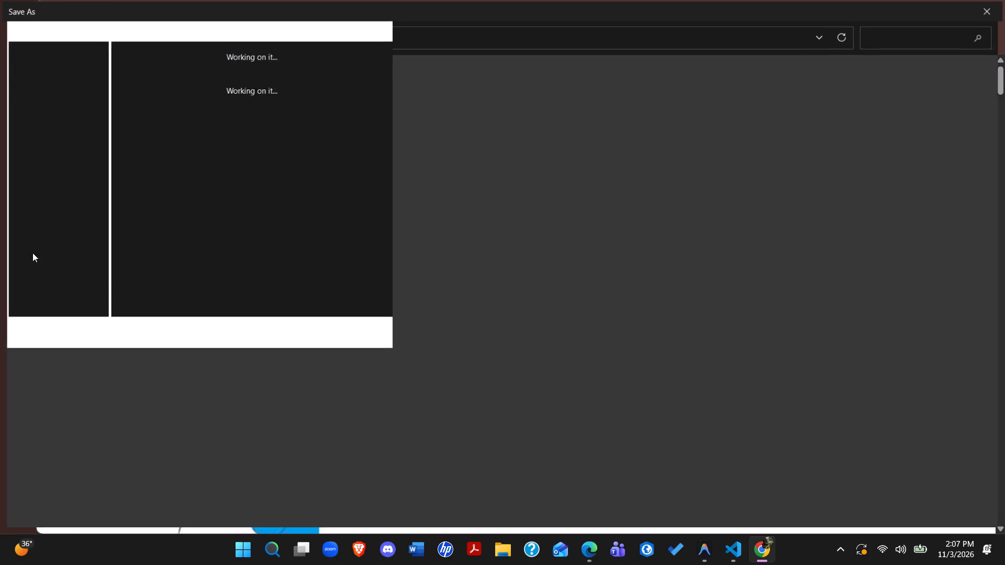
click(1003, 5)
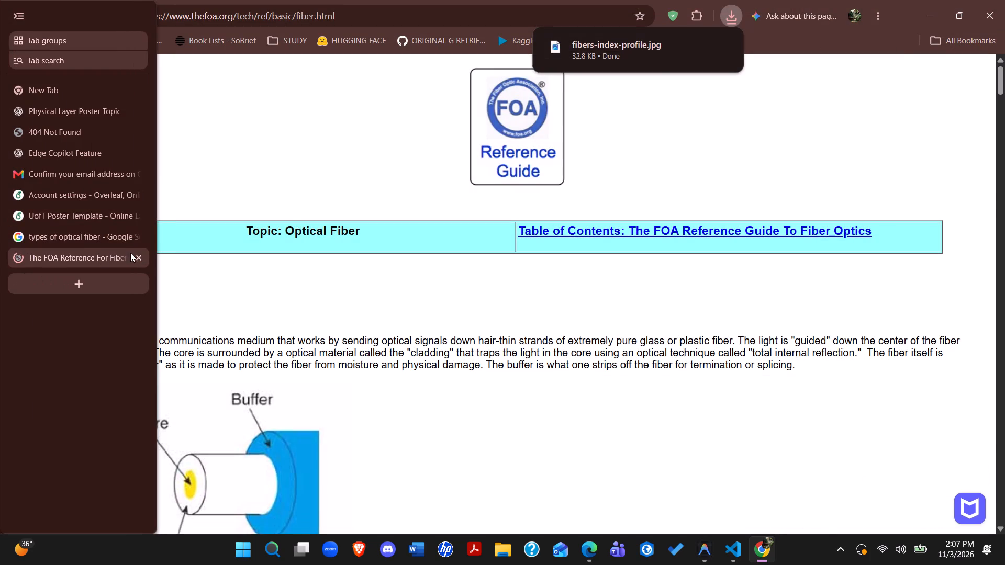
click(135, 255)
Upload the downloaded fibers-index-profile.jpg to the UofT Poster Template project in Overleaf.
click(86, 212)
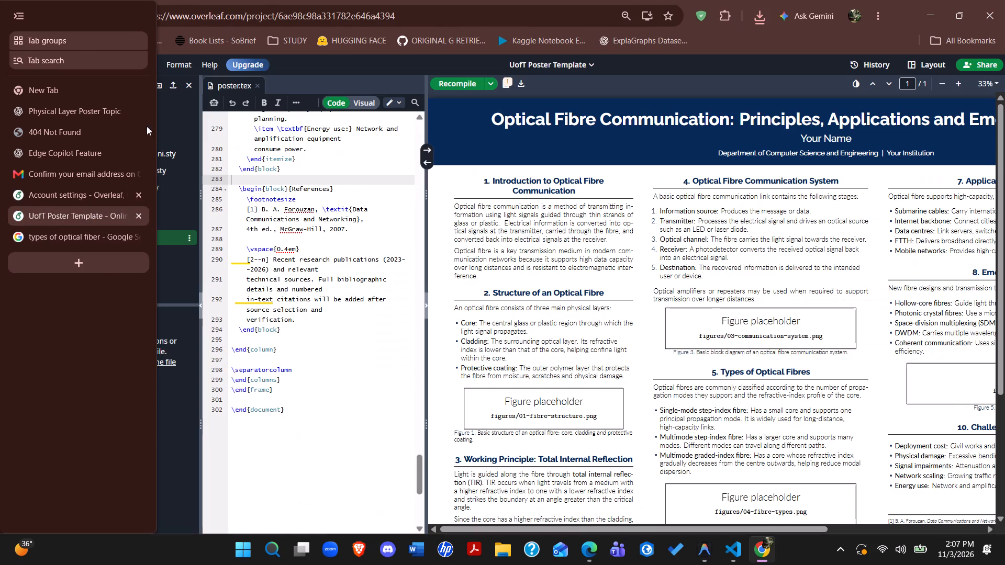
click(173, 85)
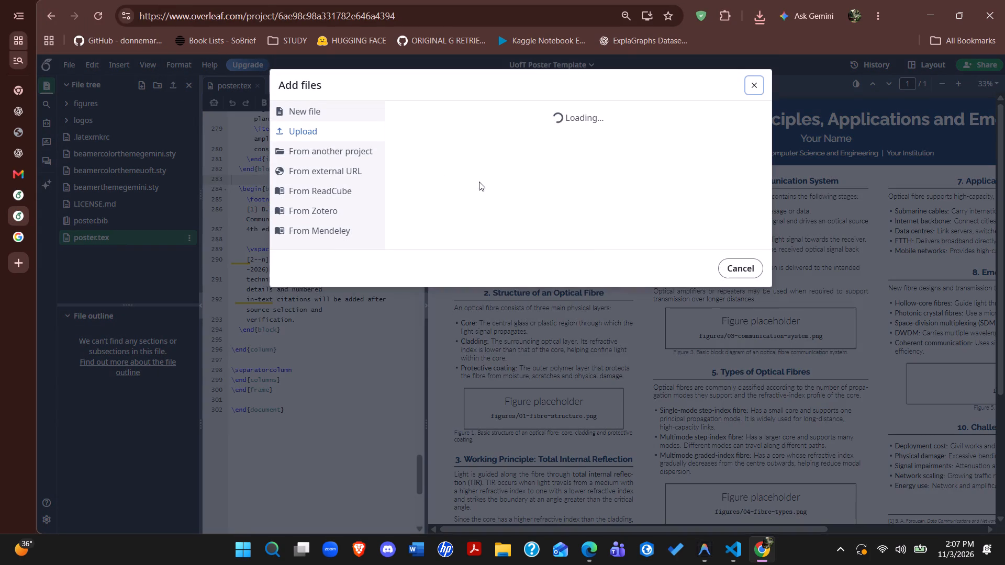
click(775, 24)
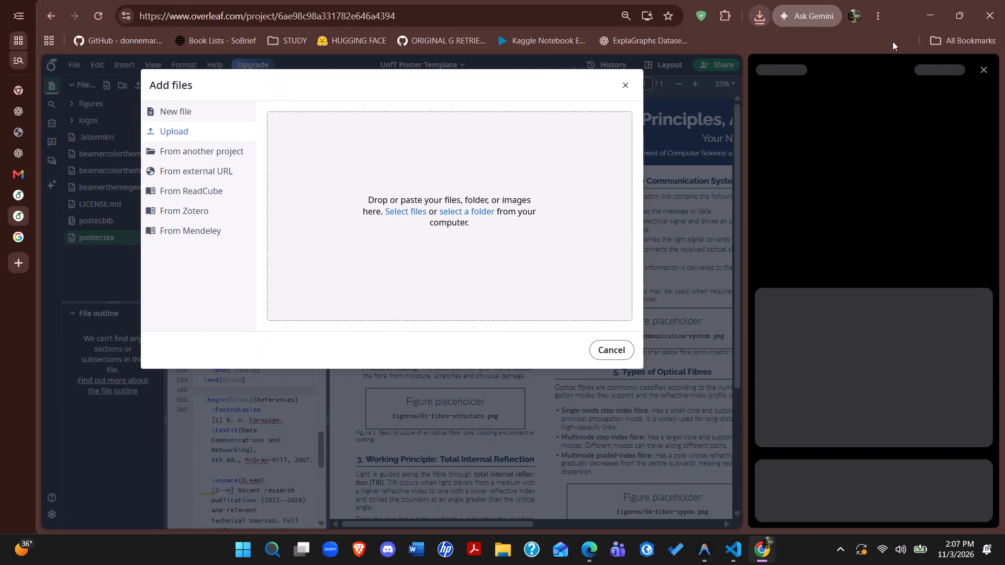
click(980, 71)
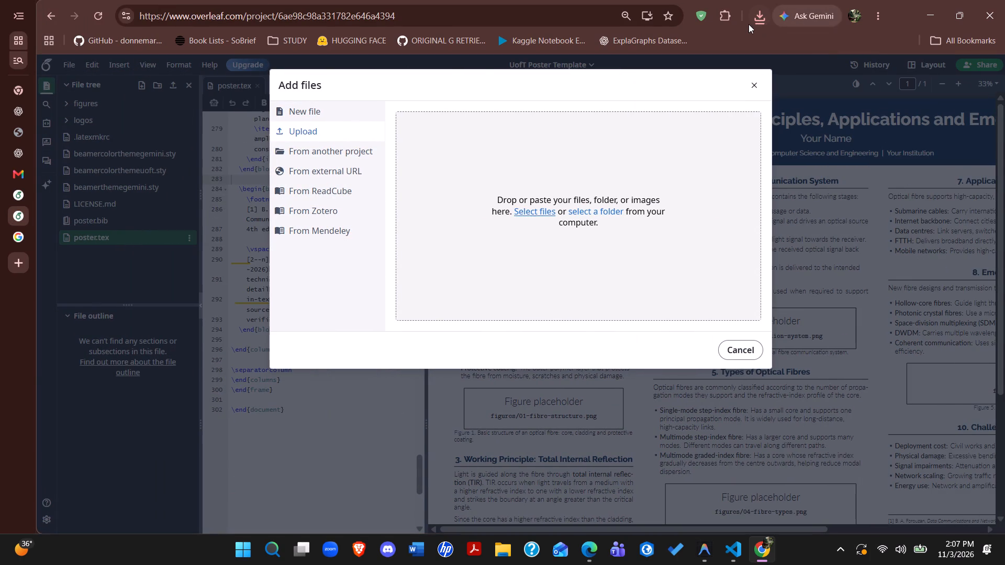
click(749, 24)
drag(693, 71, 512, 188)
click(375, 307)
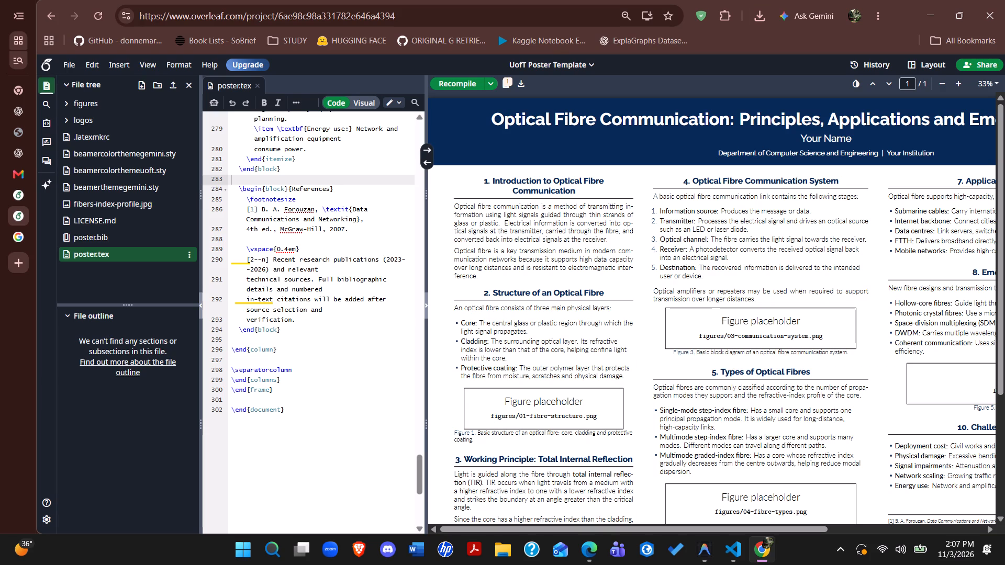
Look through the poster.tex source for the code that inserts the poster's figures.
scroll(154, 220, down, 1)
double_click(512, 416)
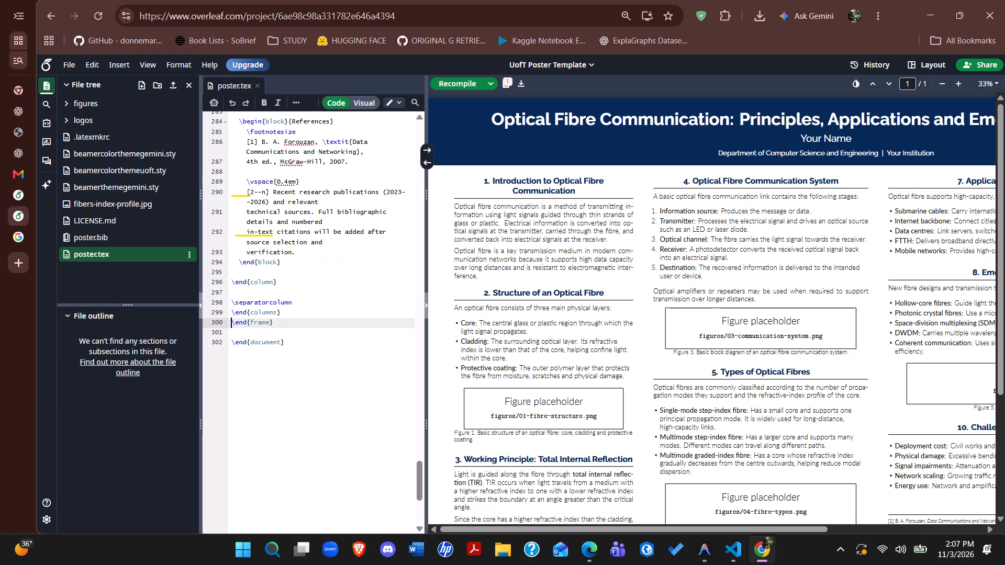
double_click(553, 400)
scroll(382, 355, up, 1)
double_click(519, 371)
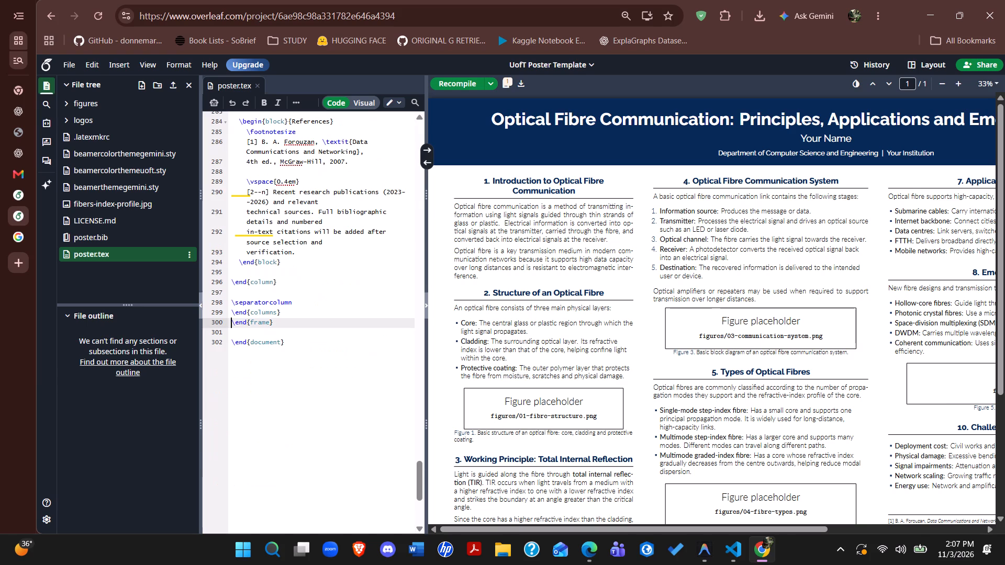
scroll(244, 330, up, 4)
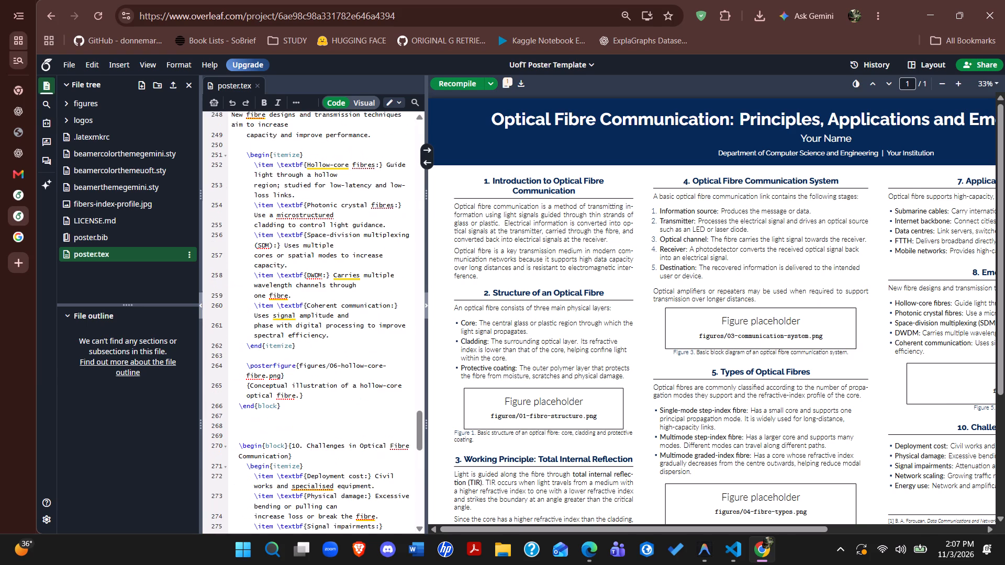
scroll(244, 330, up, 8)
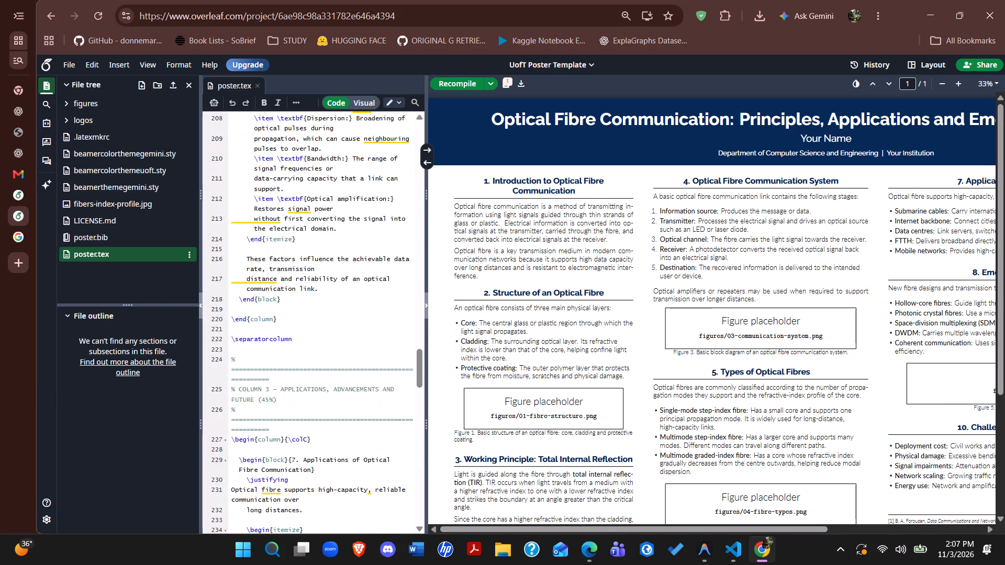
scroll(244, 330, up, 8)
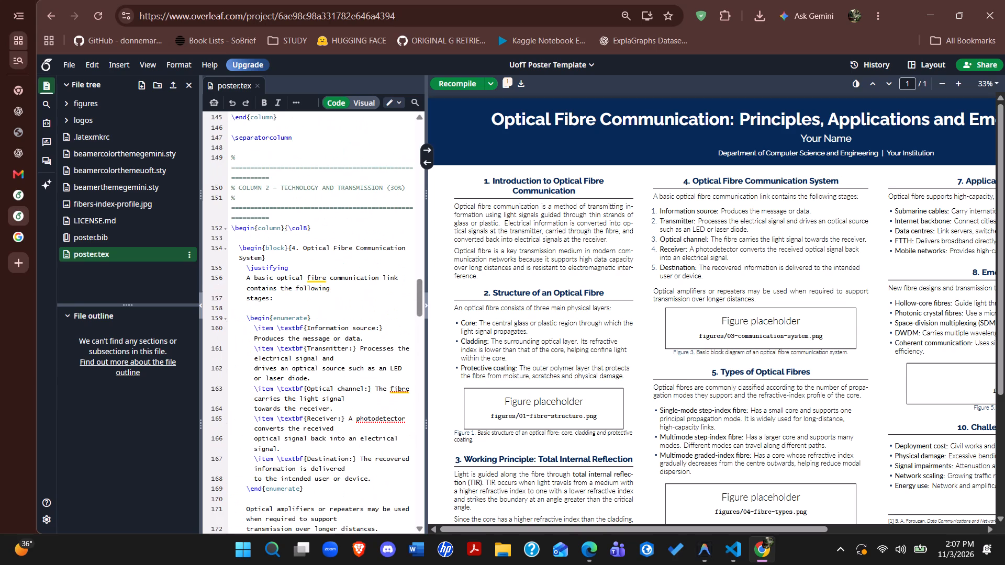
scroll(244, 330, up, 7)
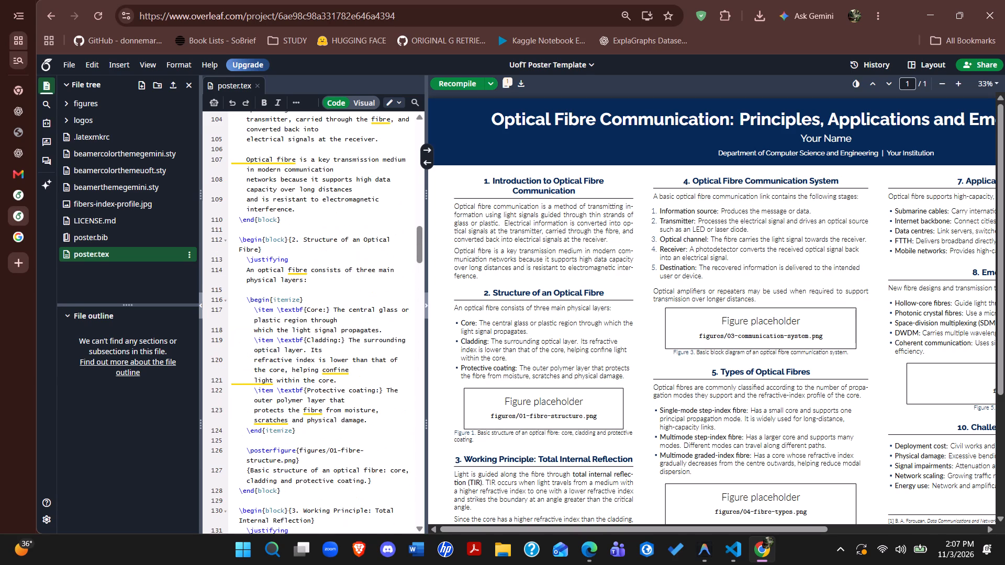
scroll(249, 301, down, 1)
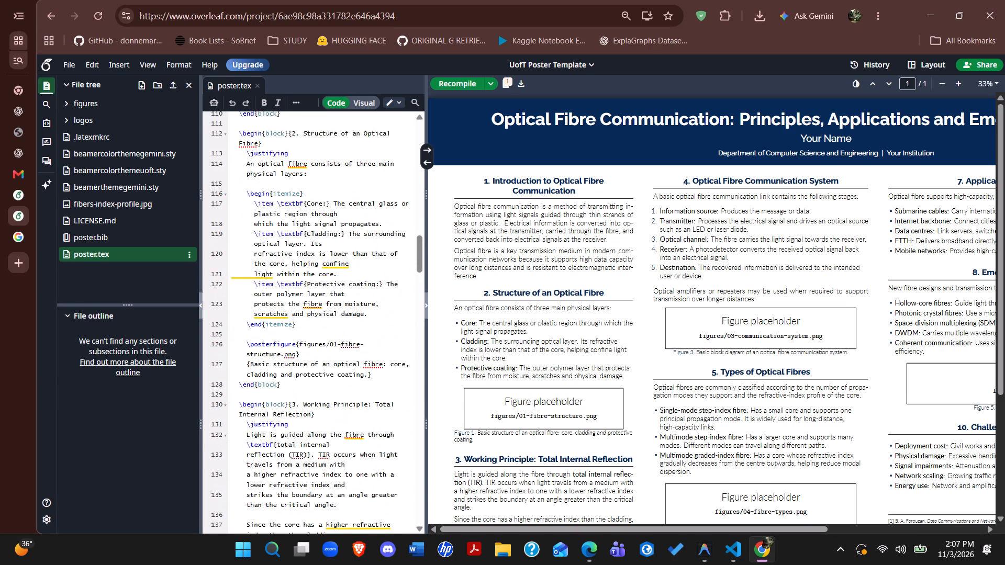
scroll(249, 301, down, 4)
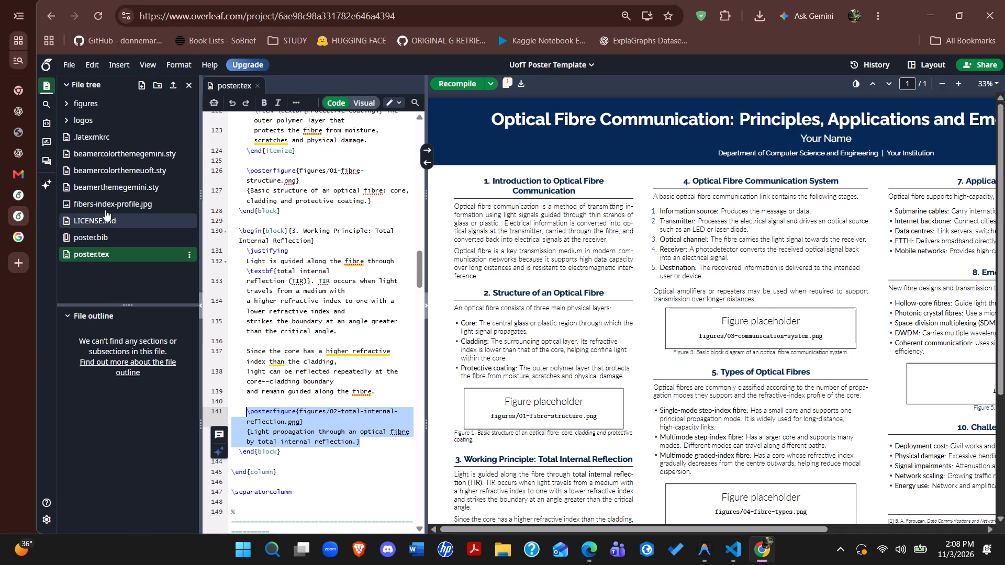
drag(112, 204, 97, 105)
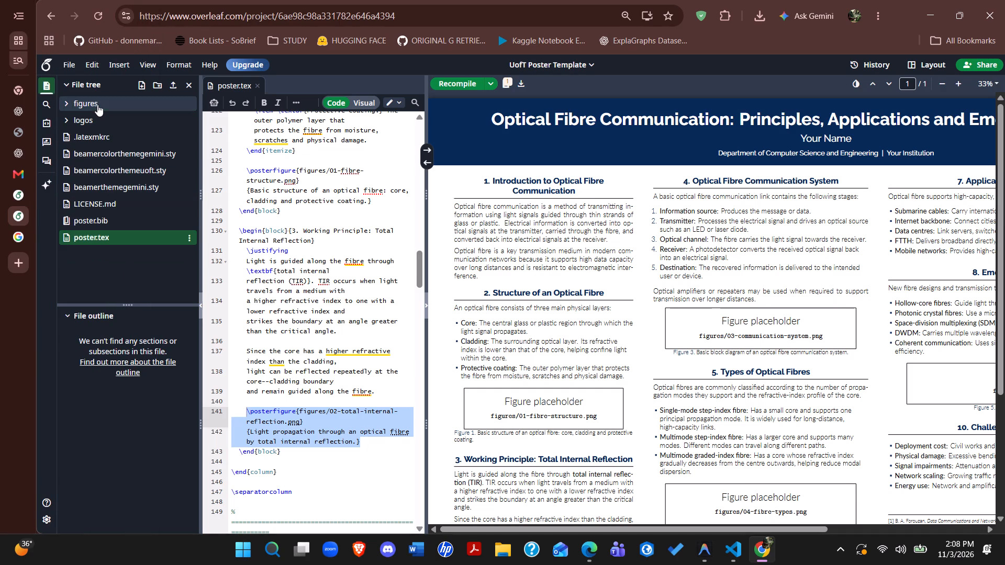
click(97, 105)
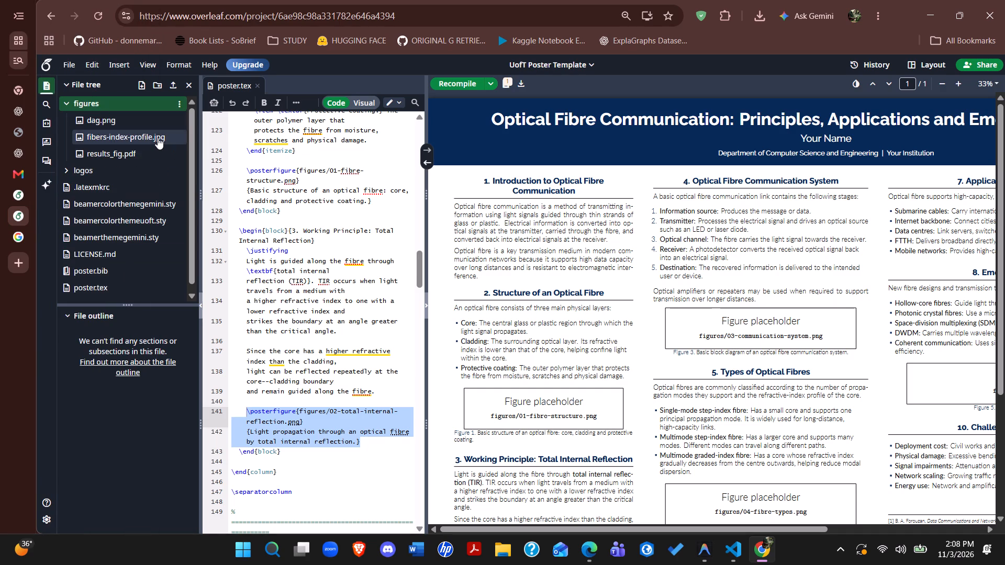
Preview fibers-index-profile.jpg in the figures folder and look at its available file actions.
click(170, 137)
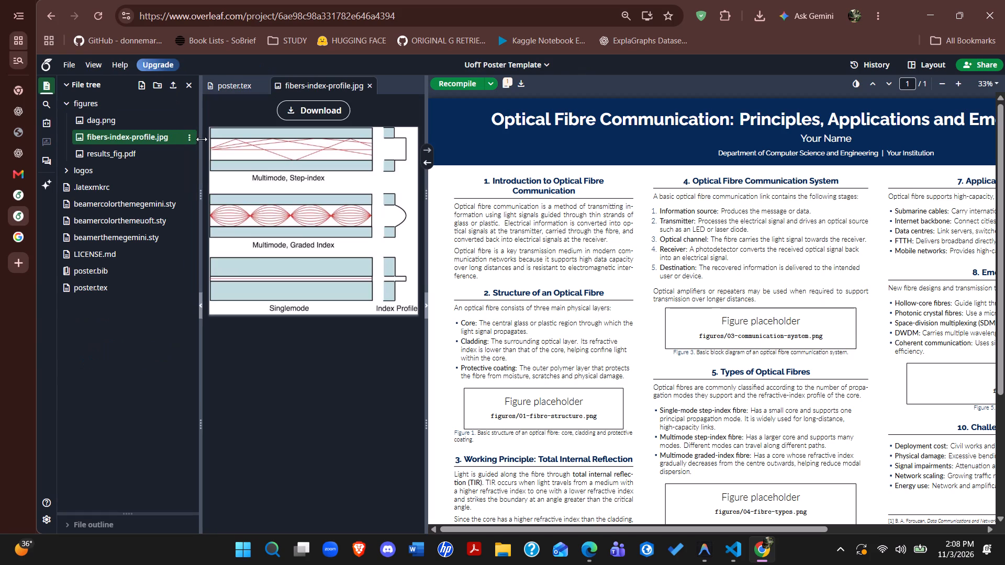
click(192, 138)
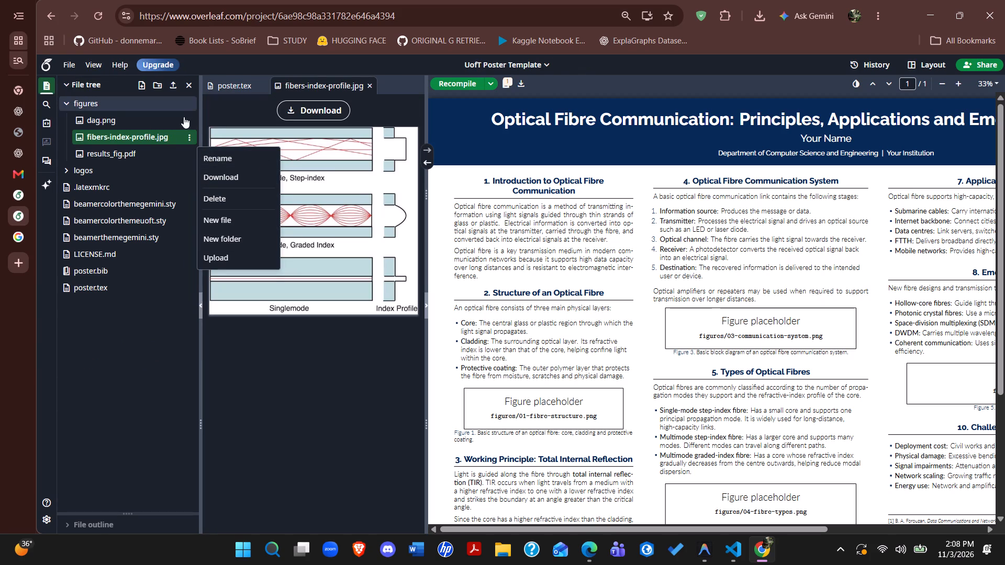
right_click(113, 135)
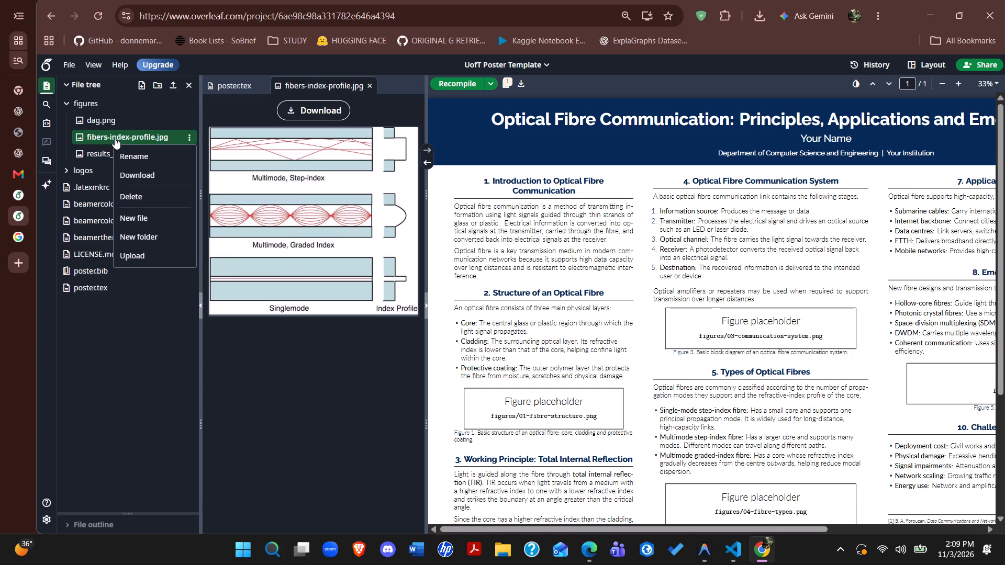
click(256, 369)
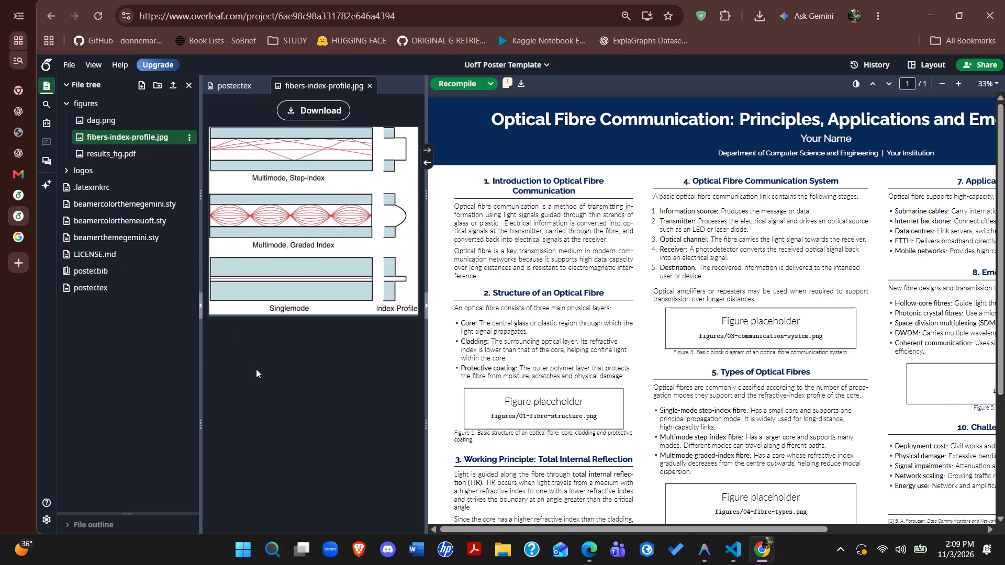
Hide the file tree and change the Section 3 \posterfigure path in poster.tex to figures/fibers-index-profile.jpg.
click(186, 82)
click(87, 88)
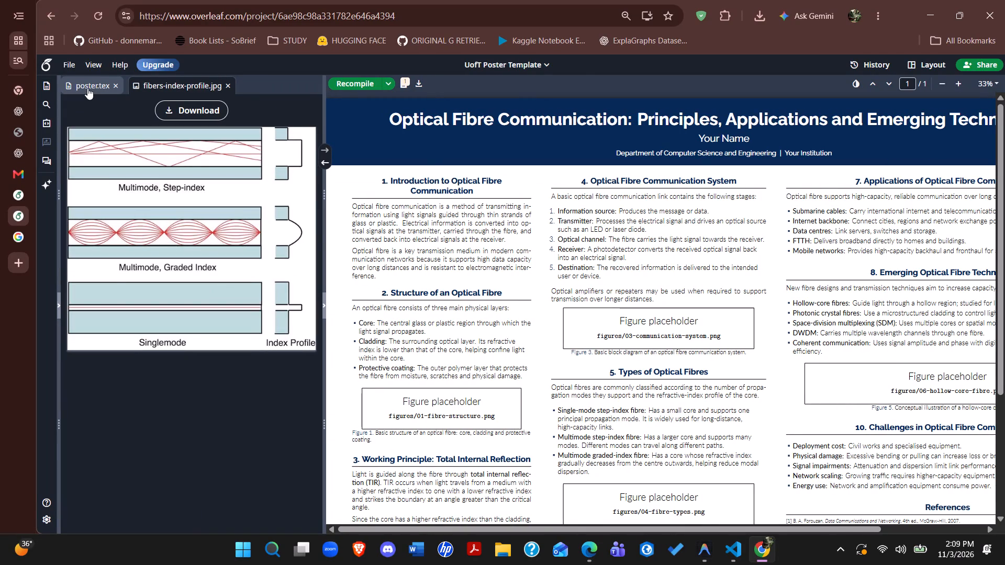
click(87, 88)
click(243, 363)
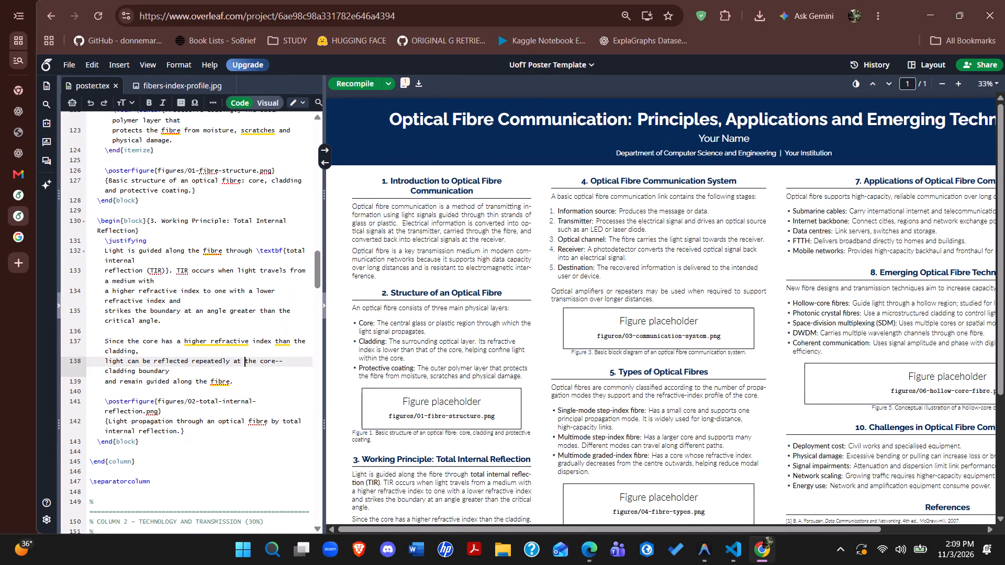
click(156, 413)
key(BackSpace)
key(BackSpace)
key(BackSpace)
key(BackSpace)
key(BackSpace)
key(BackSpace)
key(BackSpace)
key(BackSpace)
key(BackSpace)
key(BackSpace)
key(BackSpace)
key(BackSpace)
key(BackSpace)
key(BackSpace)
key(BackSpace)
key(BackSpace)
key(BackSpace)
key(BackSpace)
key(BackSpace)
key(BackSpace)
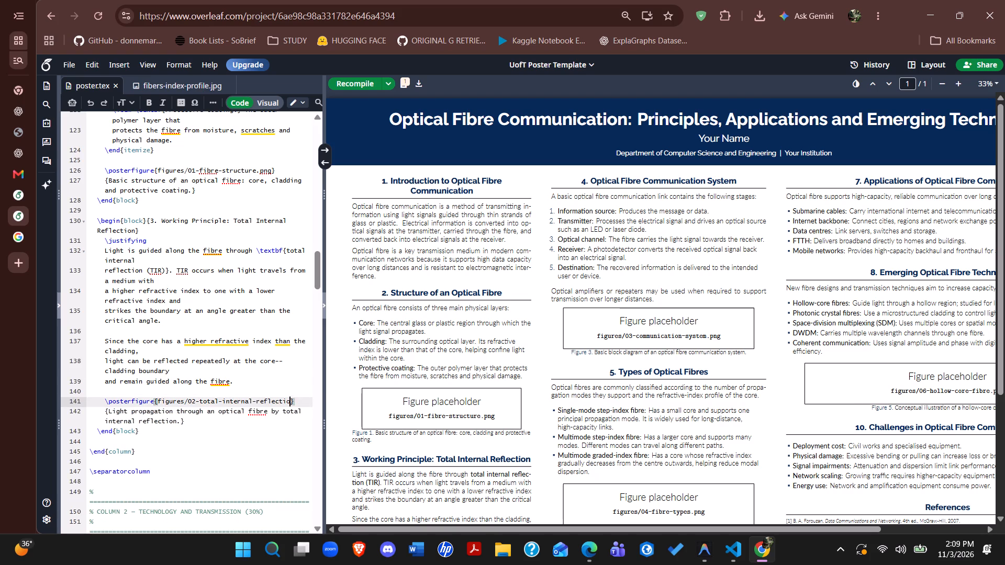
key(BackSpace)
key(BackSpace)
key(BackSpace)
key(BackSpace)
key(BackSpace)
key(BackSpace)
key(BackSpace)
key(BackSpace)
key(BackSpace)
key(BackSpace)
key(BackSpace)
key(BackSpace)
key(f)
key(i)
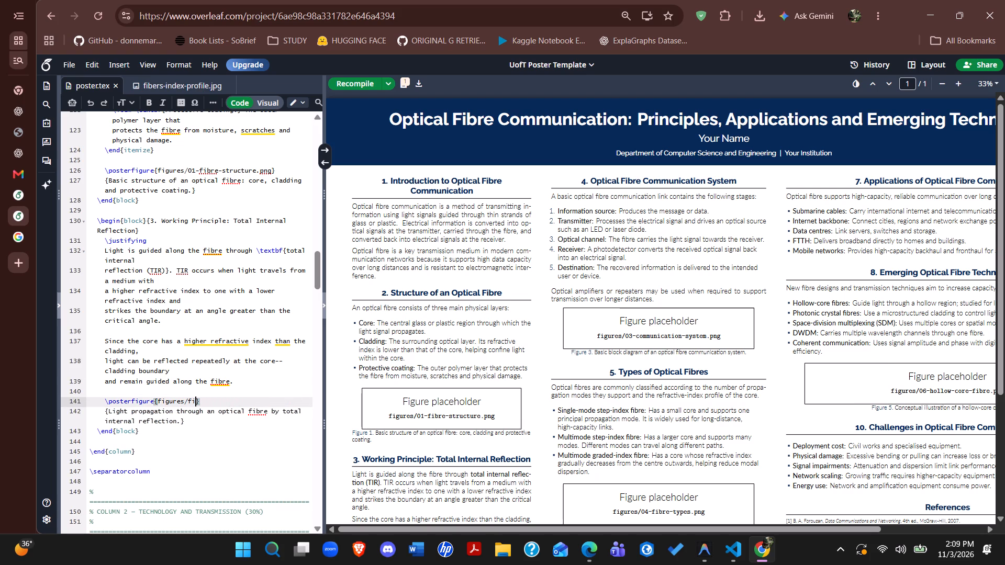
text(bers-)
text(index-profile.)
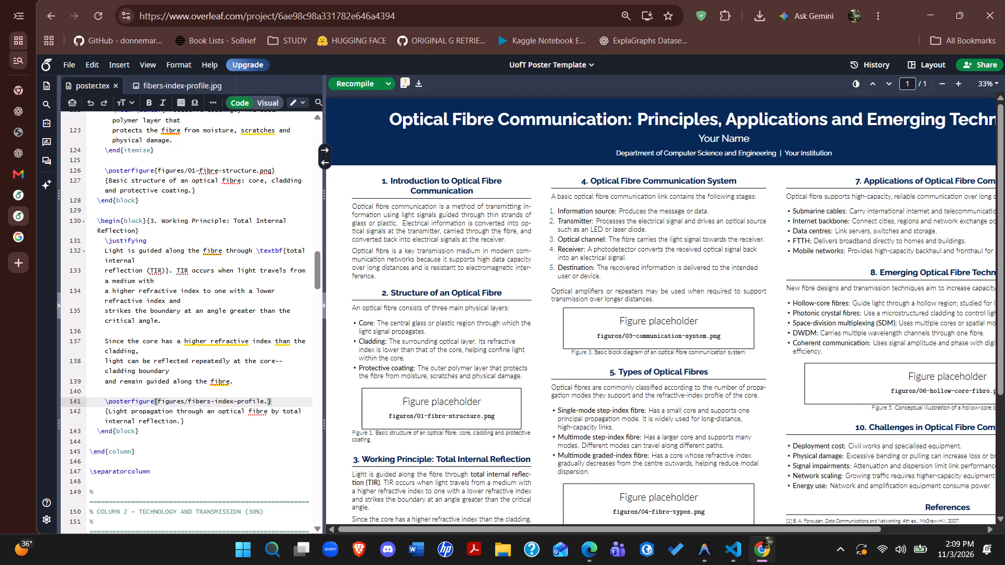
text(jpg)
Recompile the poster and inspect the Section 3 total internal reflection figure in the PDF preview.
click(358, 85)
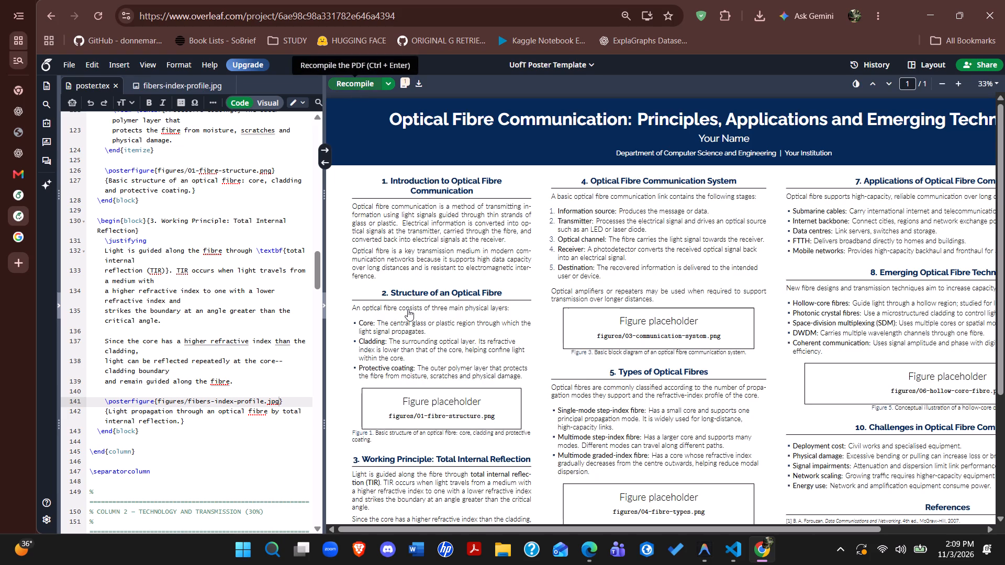
scroll(408, 309, down, 2)
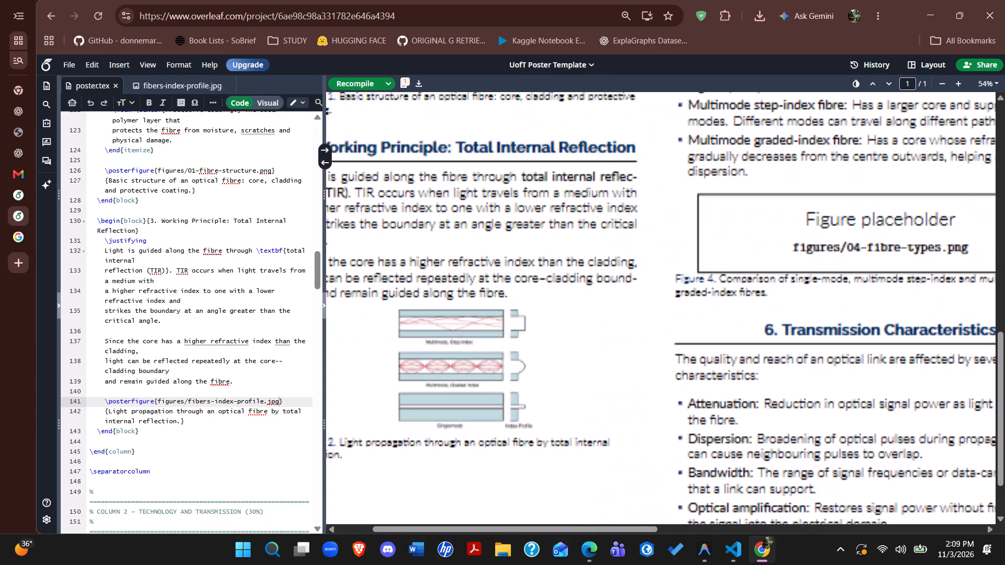
scroll(414, 437, right, 2)
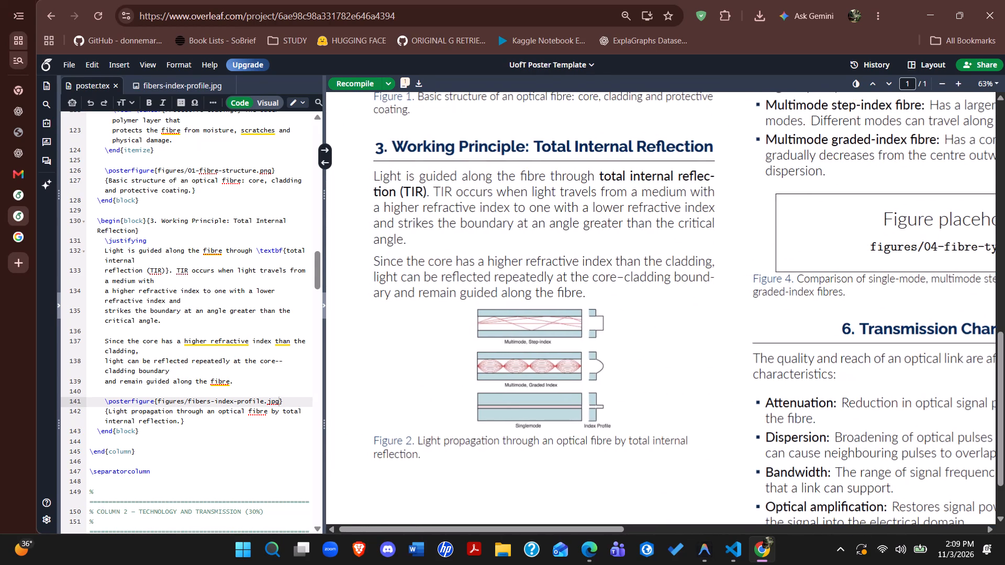
click(191, 442)
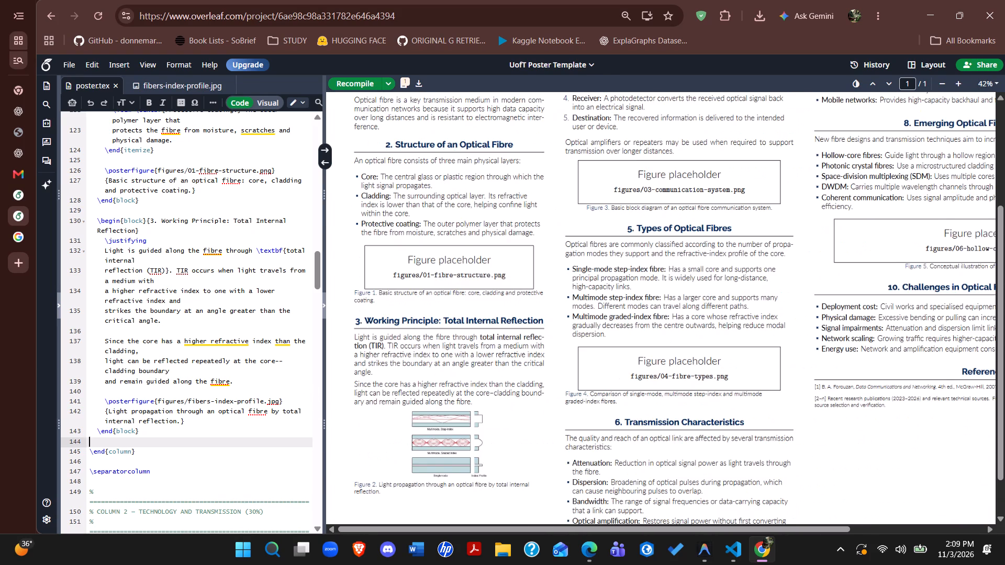
scroll(436, 392, down, 2)
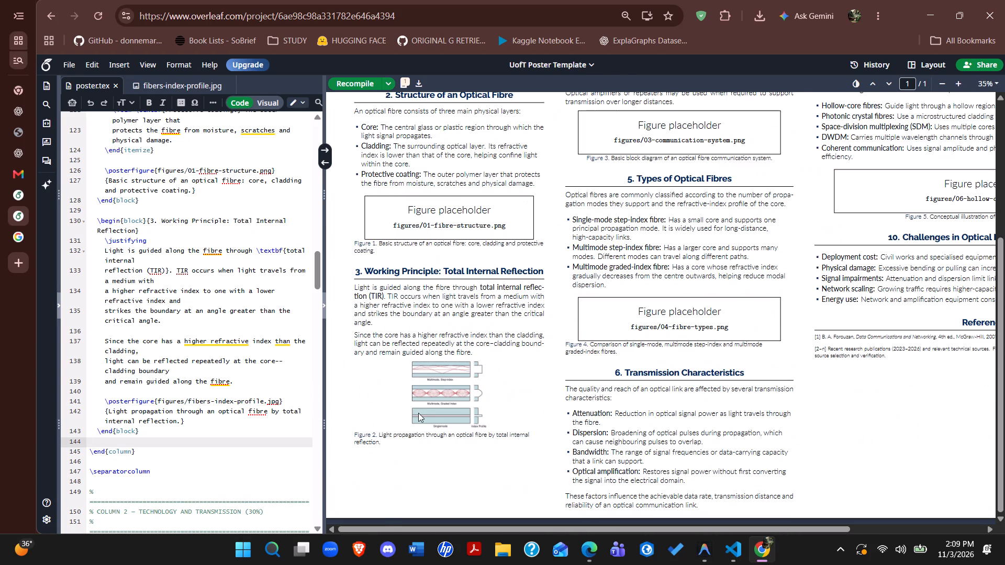
scroll(418, 413, right, 1)
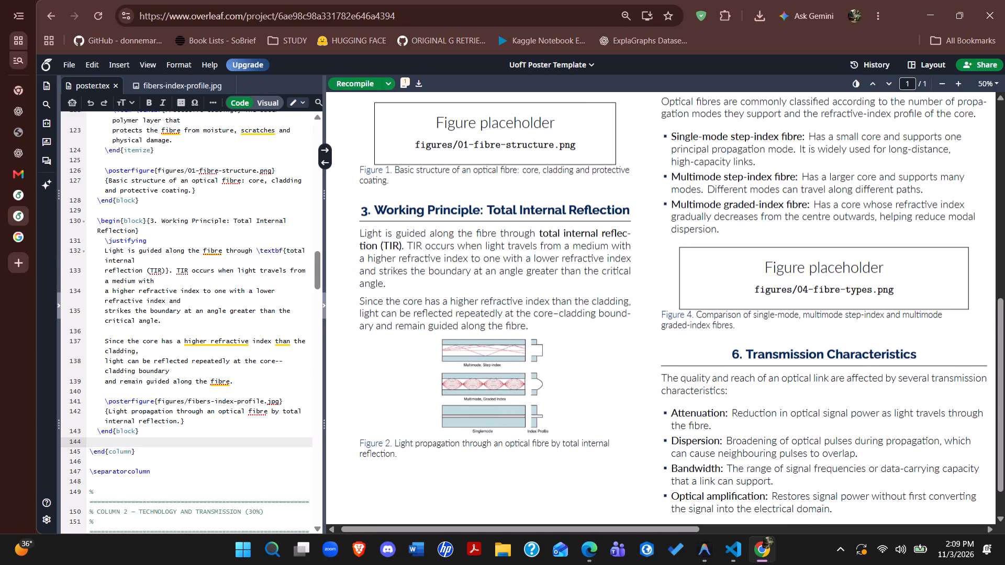
Copy the \posterfigure{figures/fibers-index-profile.jpg} line from Section 3 of poster.tex.
click(194, 422)
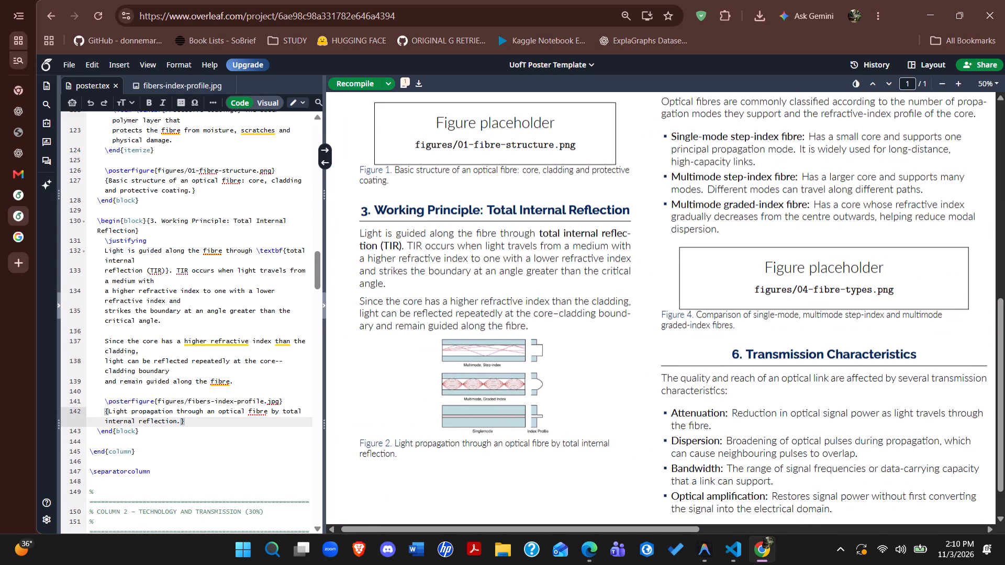
drag(291, 400, 180, 404)
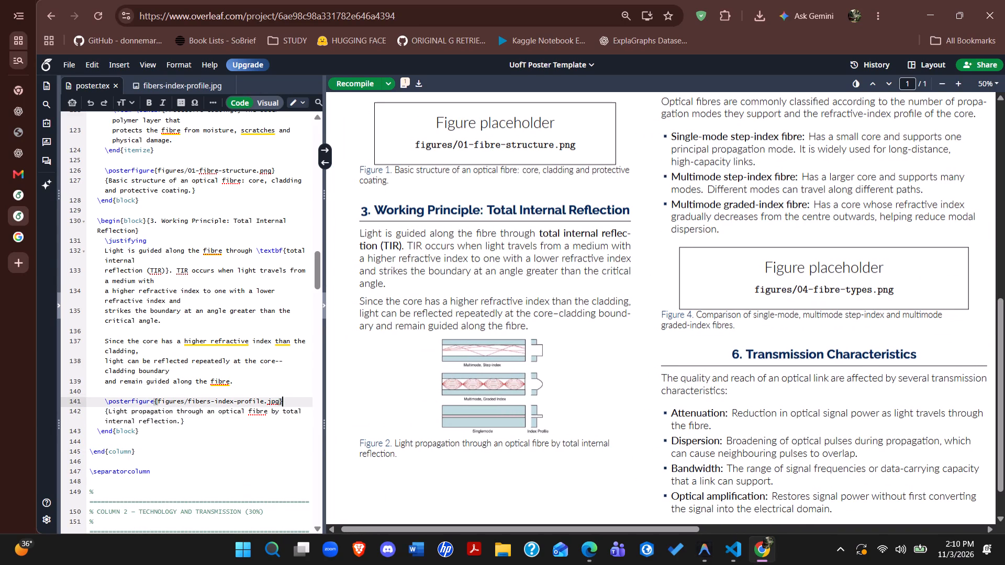
drag(180, 404, 100, 401)
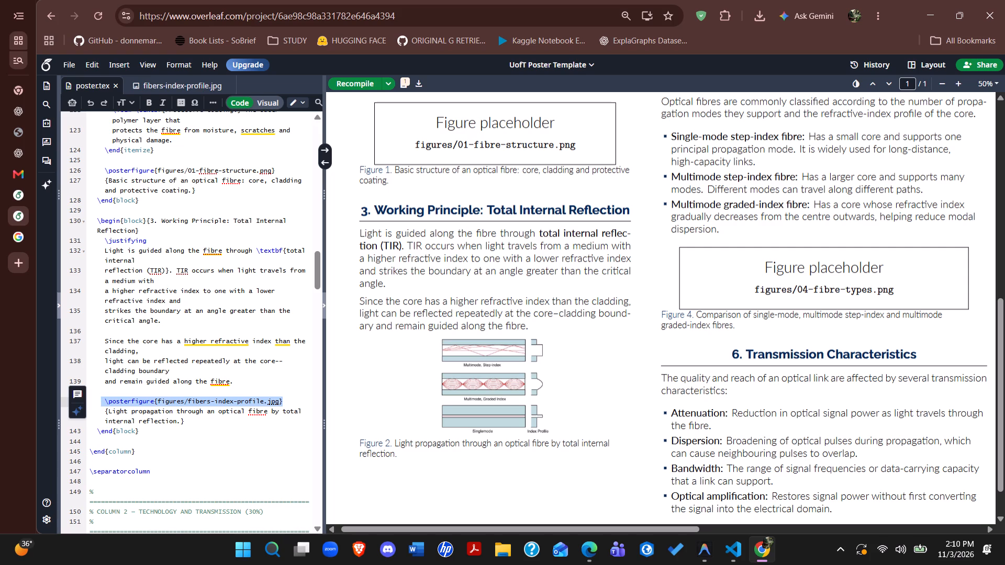
key(ctrl+c)
Replace the Section 5 figure line in poster.tex with the copied \posterfigure{figures/fibers-index-profile.jpg} and recompile the poster.
scroll(208, 307, up, 2)
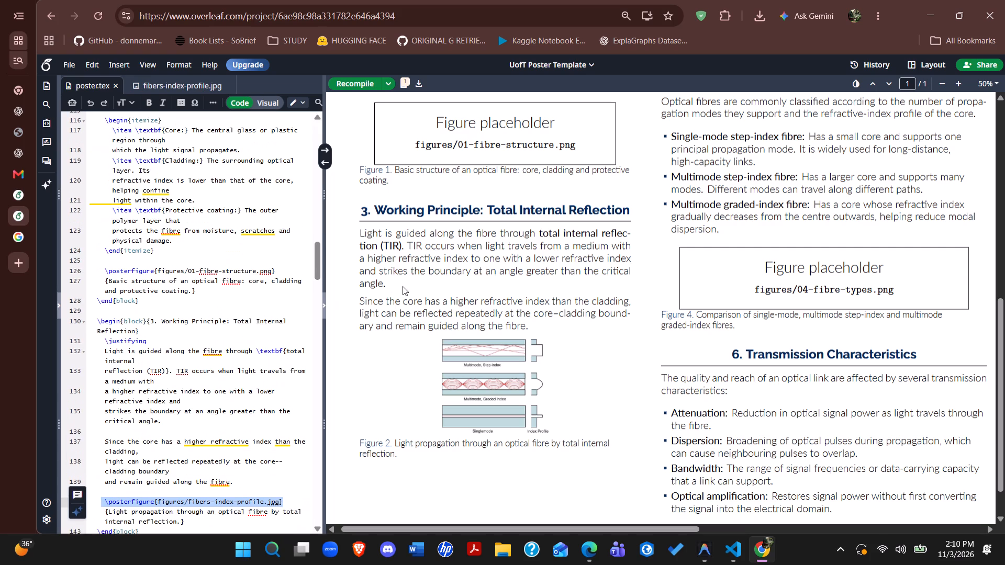
scroll(187, 275, up, 3)
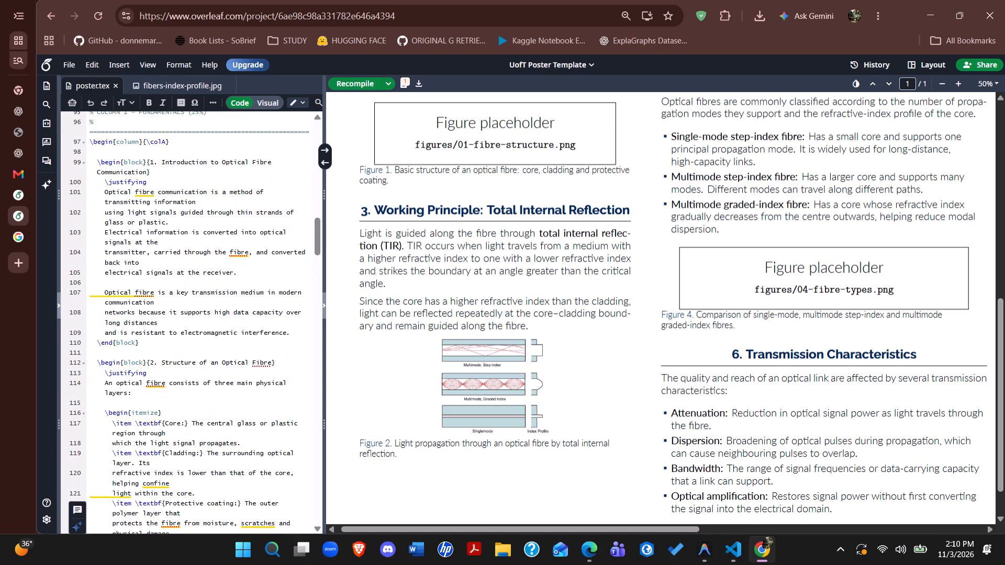
scroll(187, 275, down, 3)
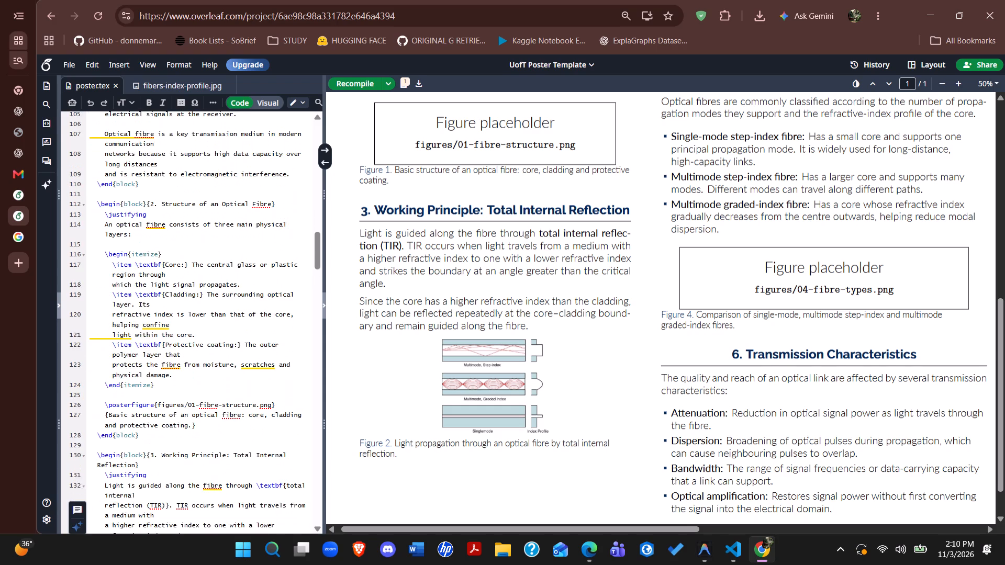
scroll(187, 275, down, 5)
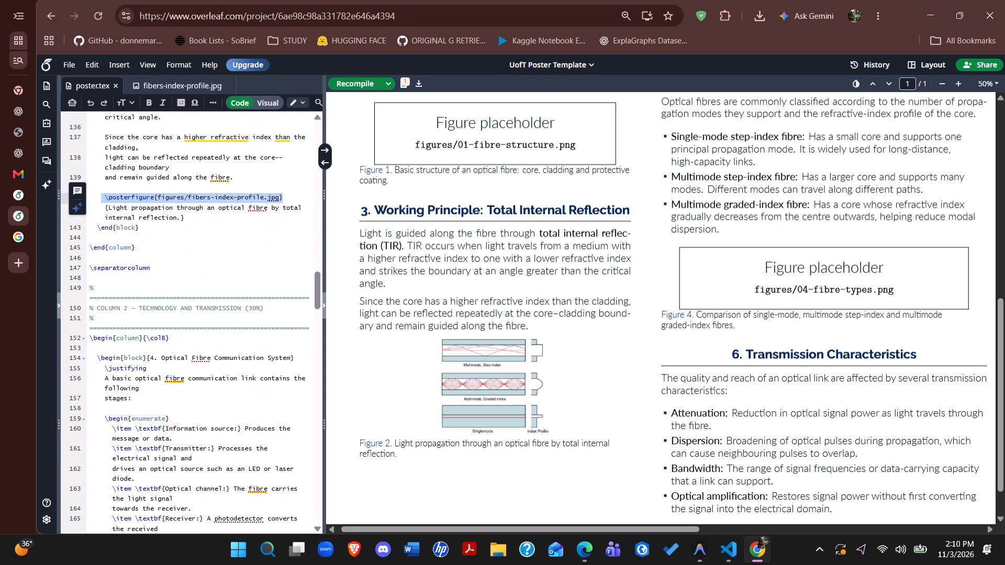
scroll(700, 302, up, 3)
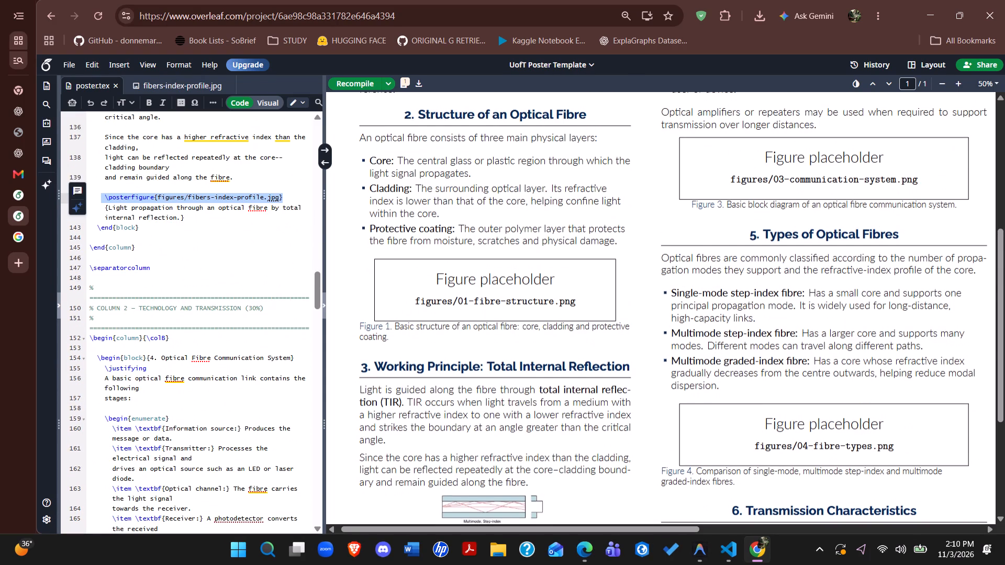
scroll(193, 302, down, 1)
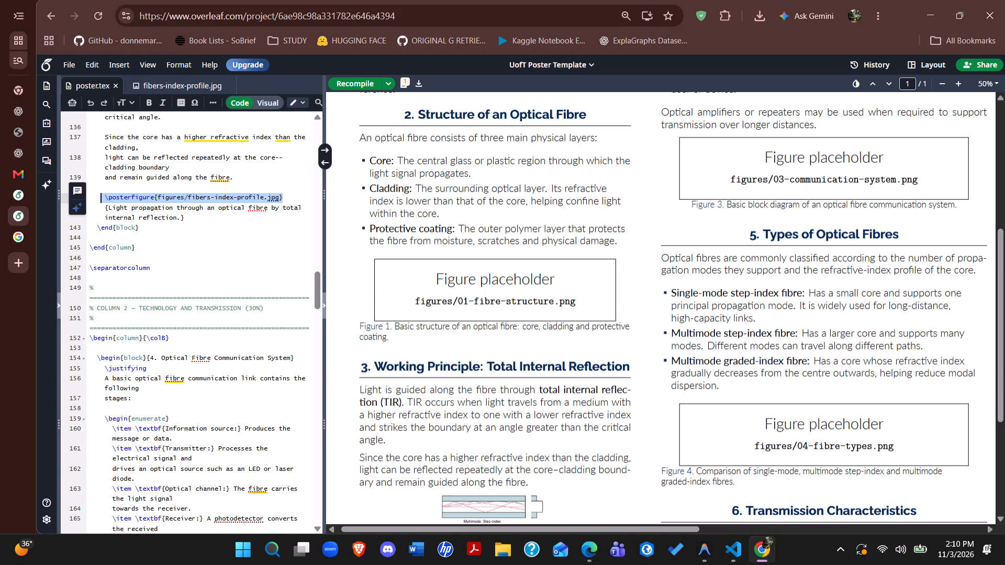
scroll(193, 302, down, 4)
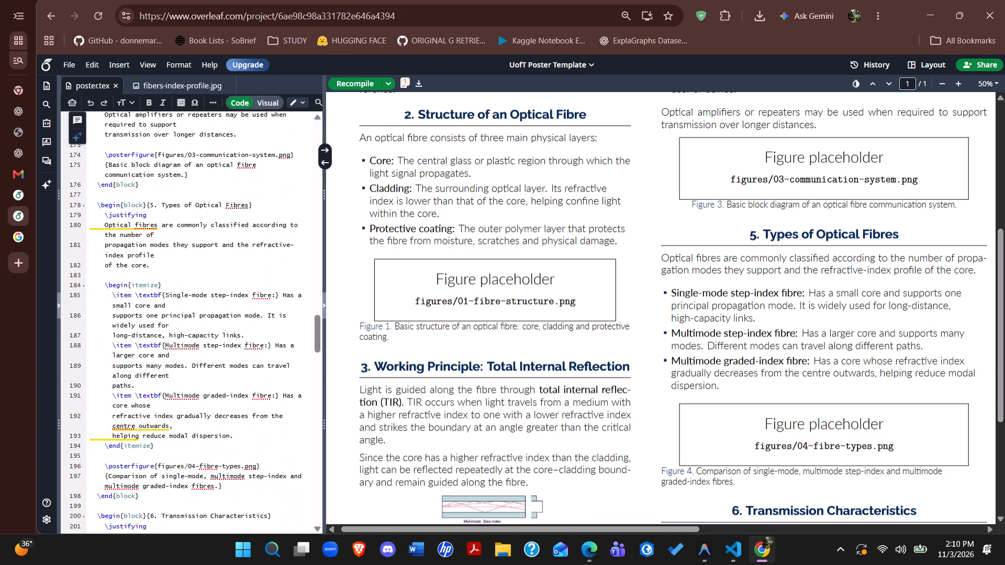
scroll(193, 302, down, 1)
drag(273, 341, 125, 338)
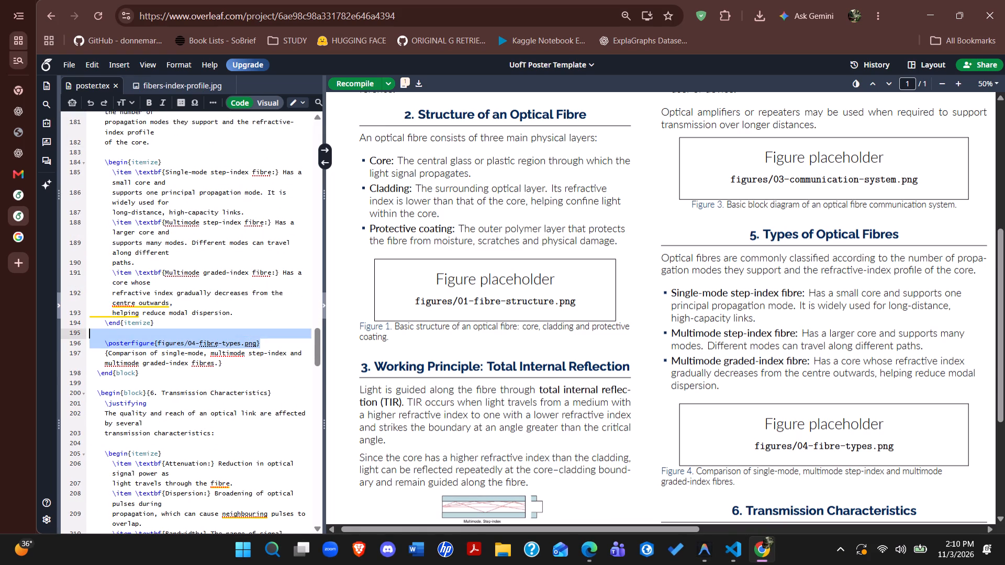
drag(125, 338, 104, 340)
key(ctrl+v)
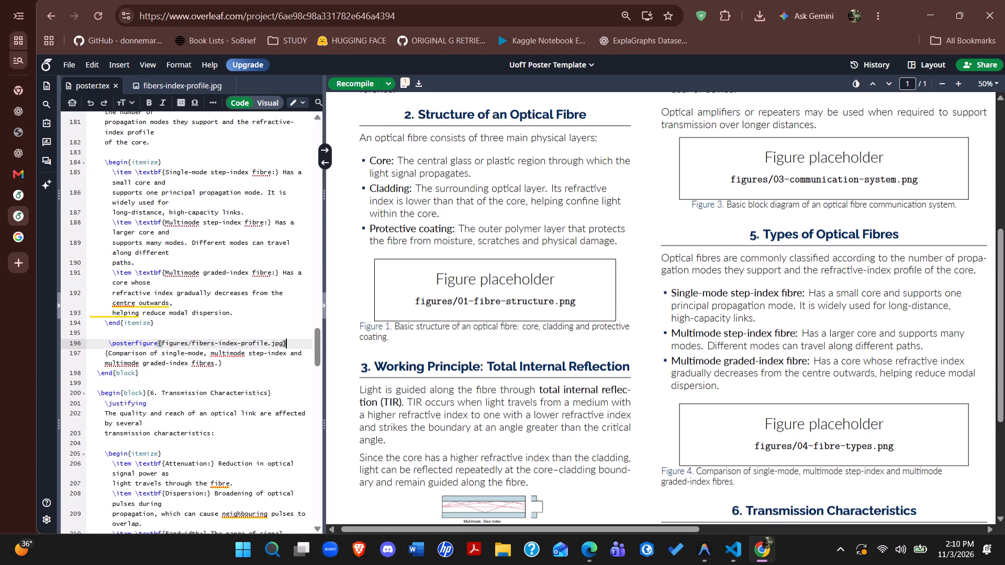
key(ctrl+s)
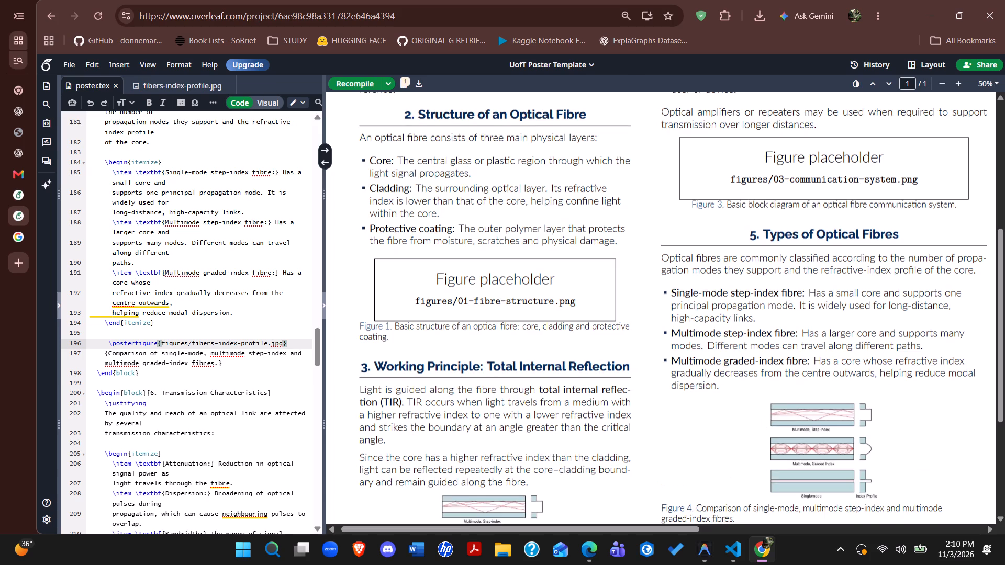
Examine the Section 5 fibre types figure in the recompiled preview and return to its list in the source.
scroll(662, 395, down, 2)
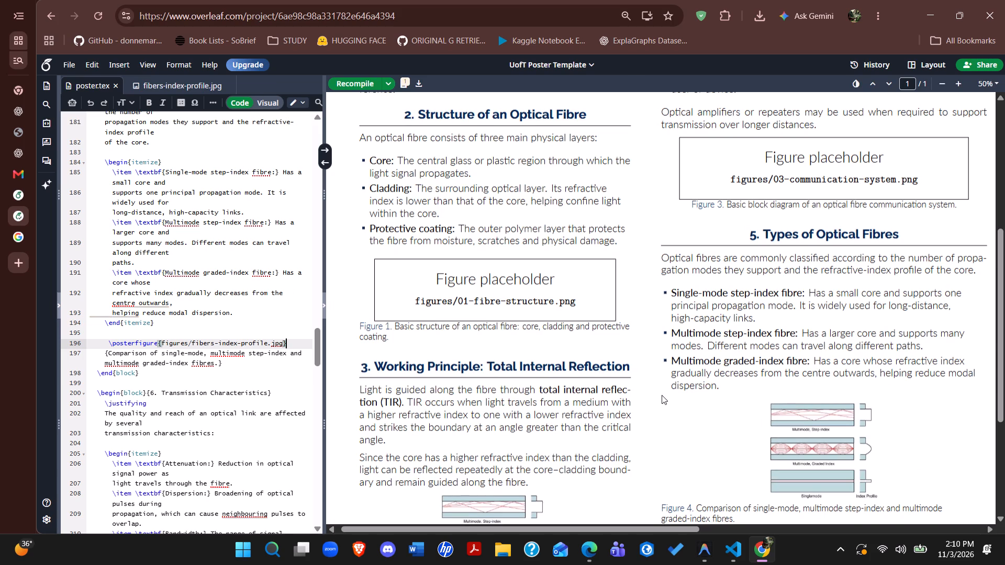
scroll(716, 311, down, 1)
double_click(730, 362)
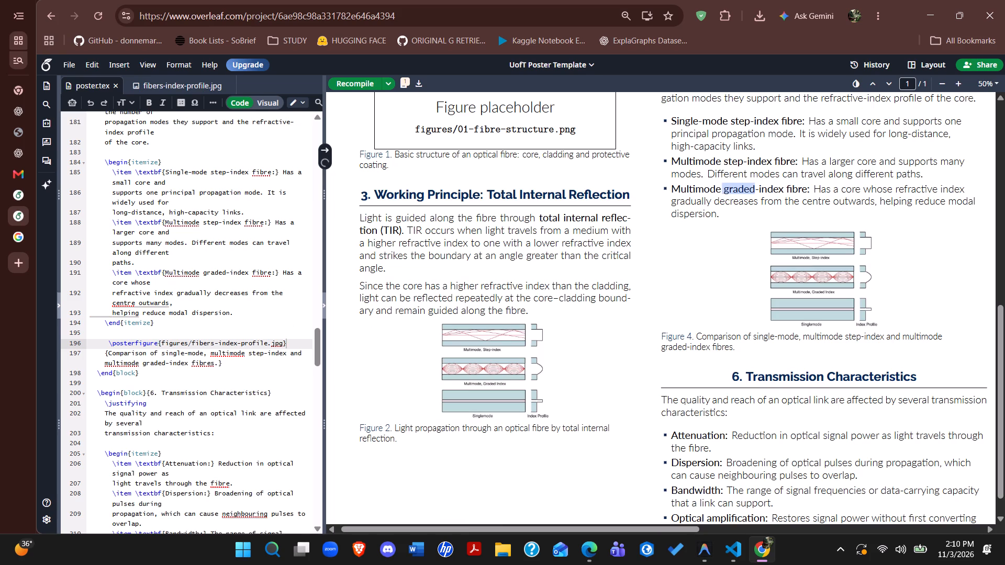
scroll(210, 308, up, 4)
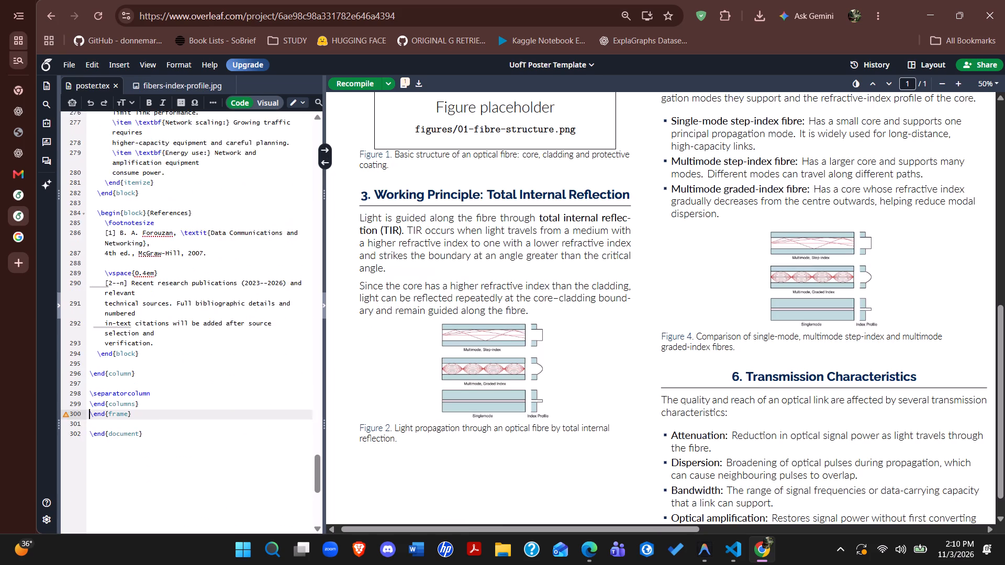
scroll(210, 308, up, 7)
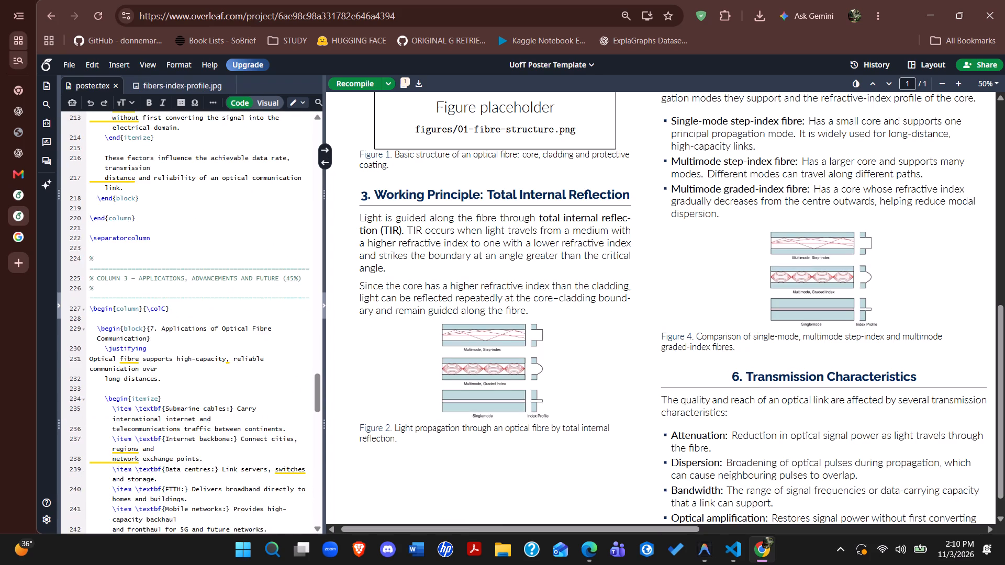
scroll(210, 308, up, 3)
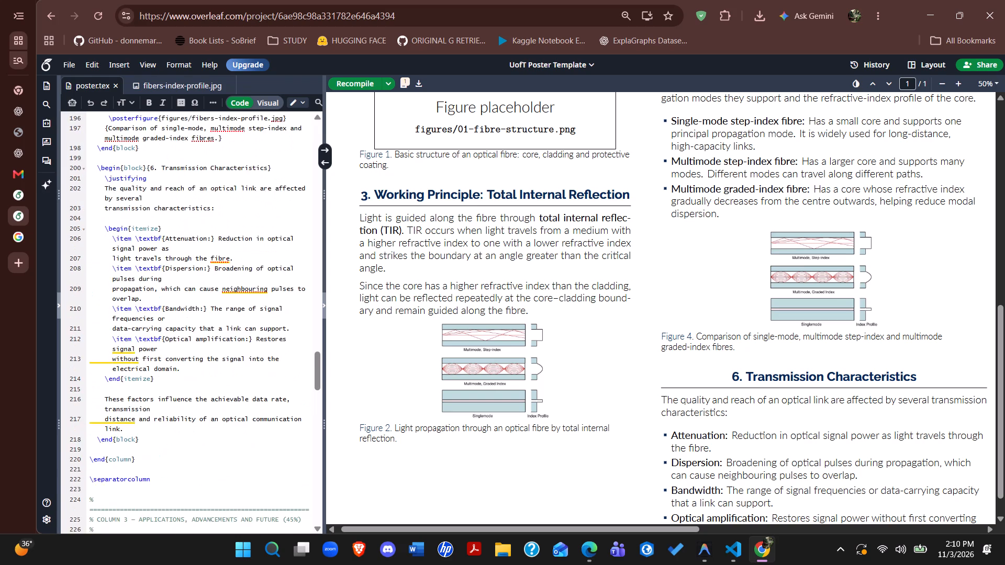
scroll(210, 308, up, 1)
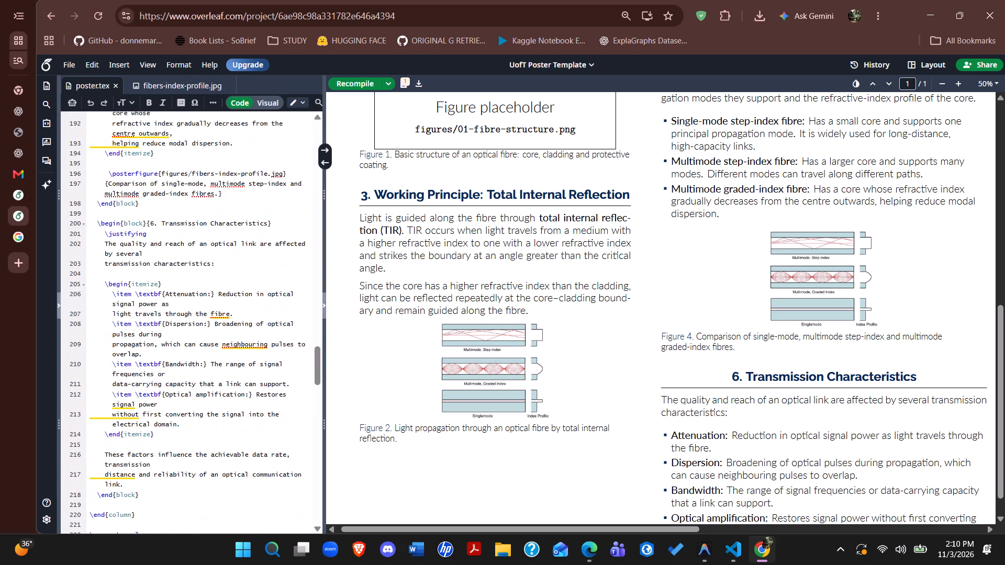
scroll(210, 308, up, 1)
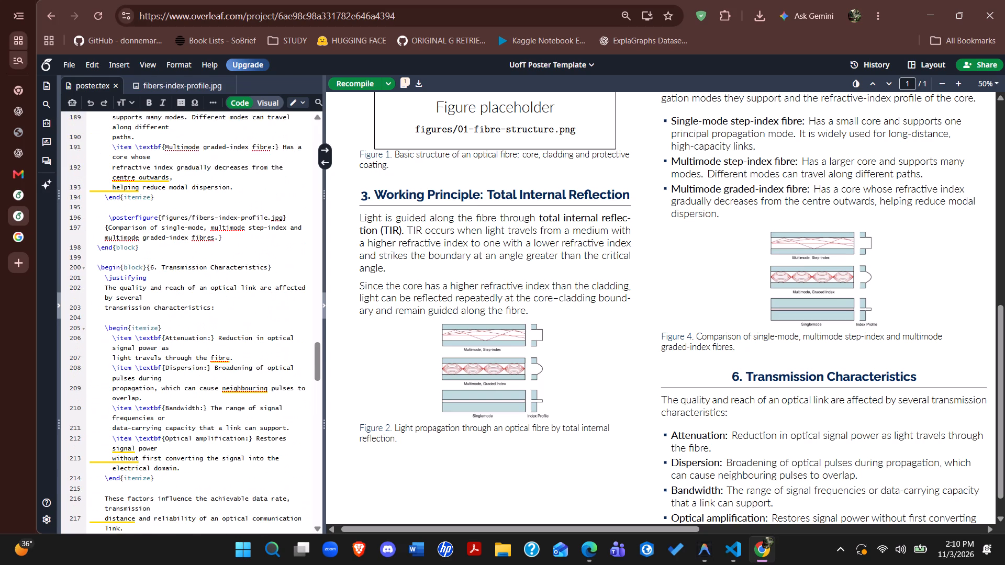
scroll(210, 308, up, 2)
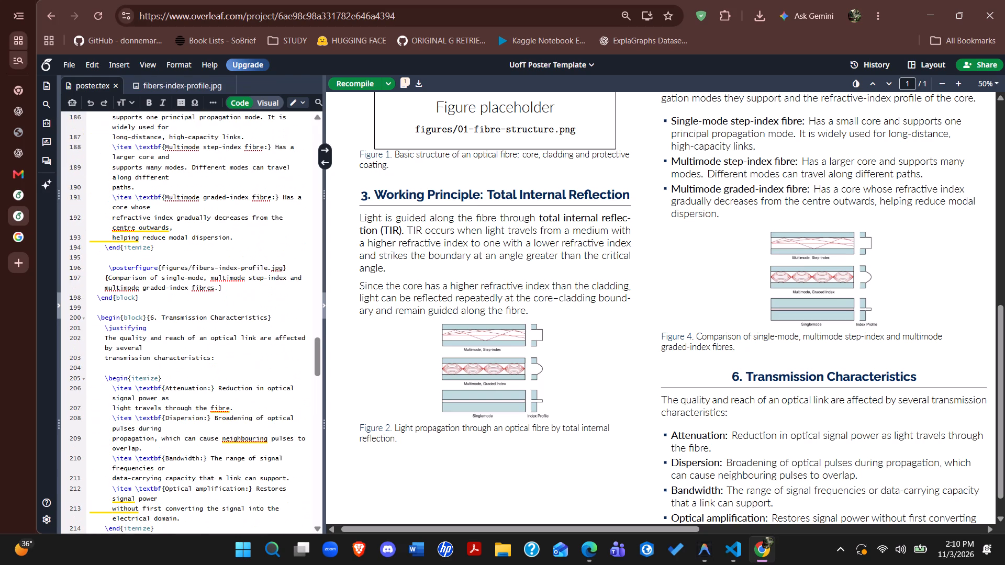
Locate the multimode fibre items of Section 5 in the source, searching poster.tex for "multi".
double_click(711, 191)
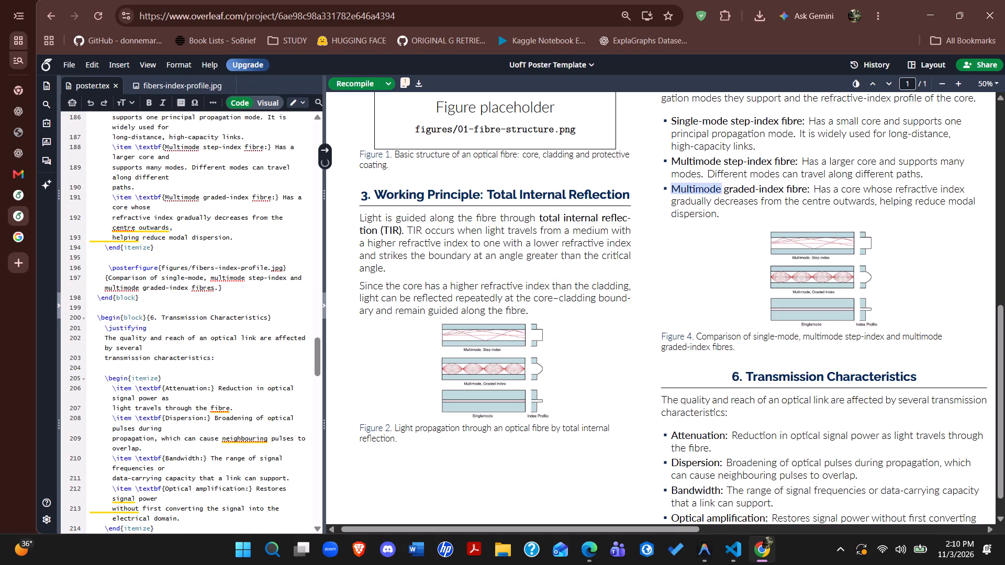
triple_click(817, 180)
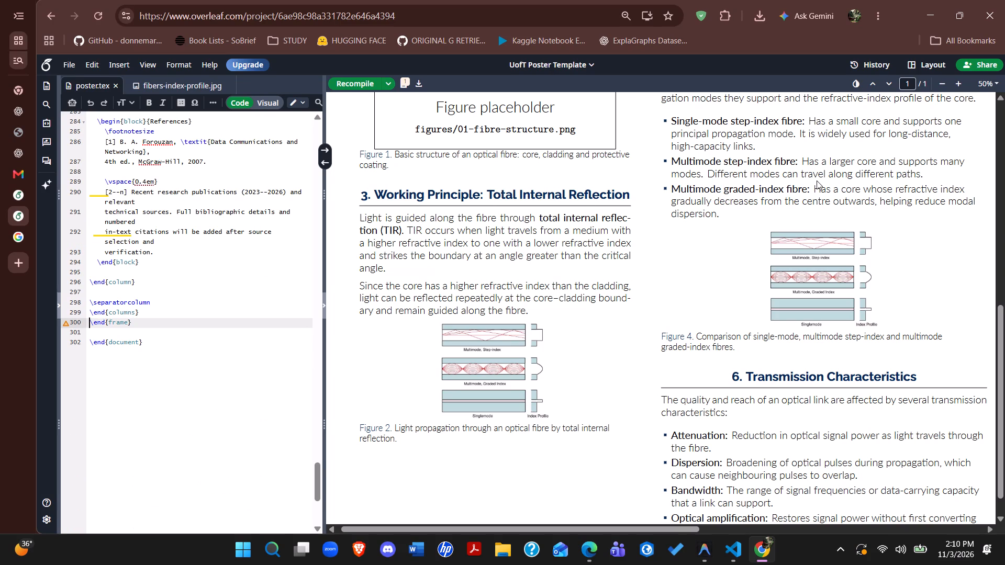
double_click(814, 173)
key(ctrl+f)
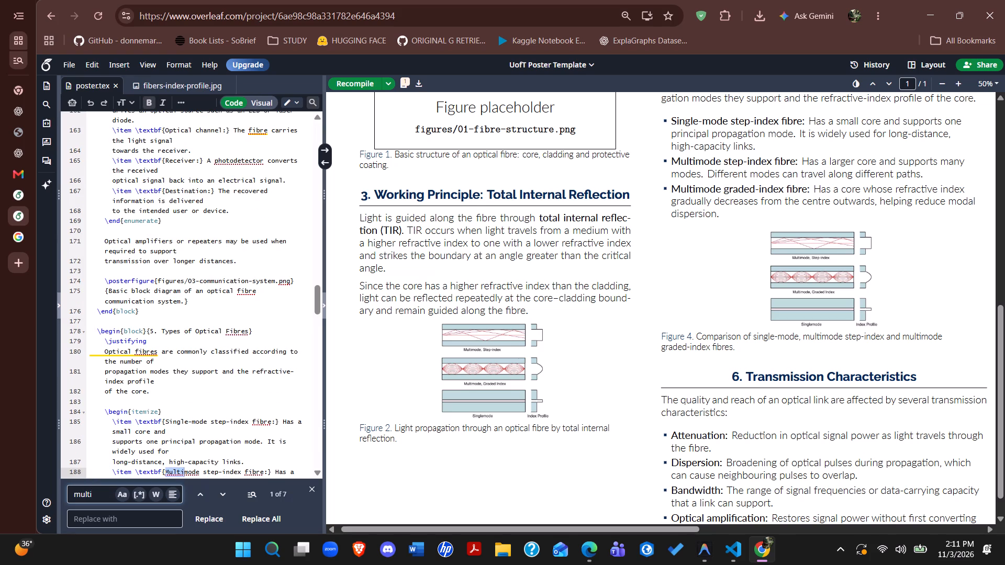
scroll(248, 317, down, 2)
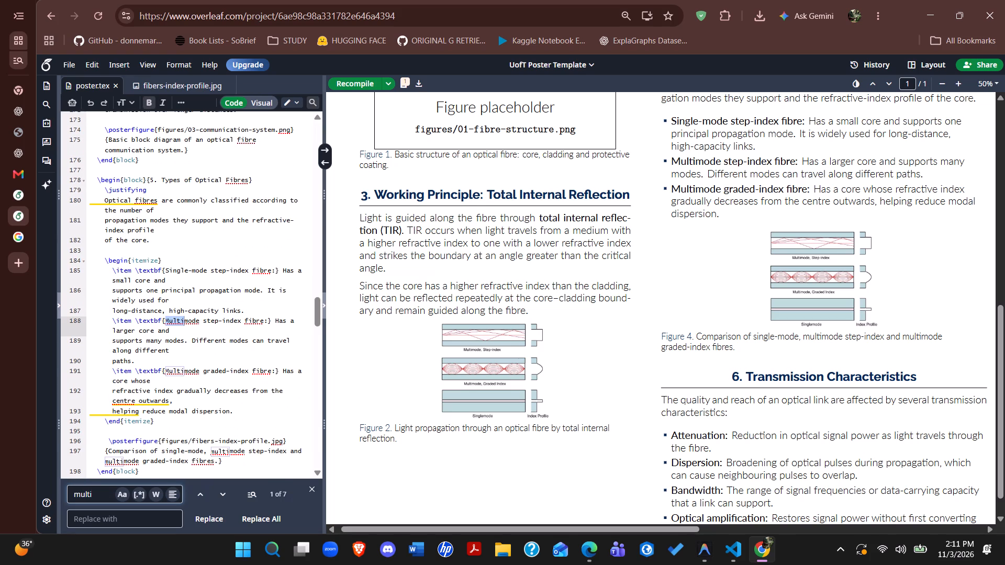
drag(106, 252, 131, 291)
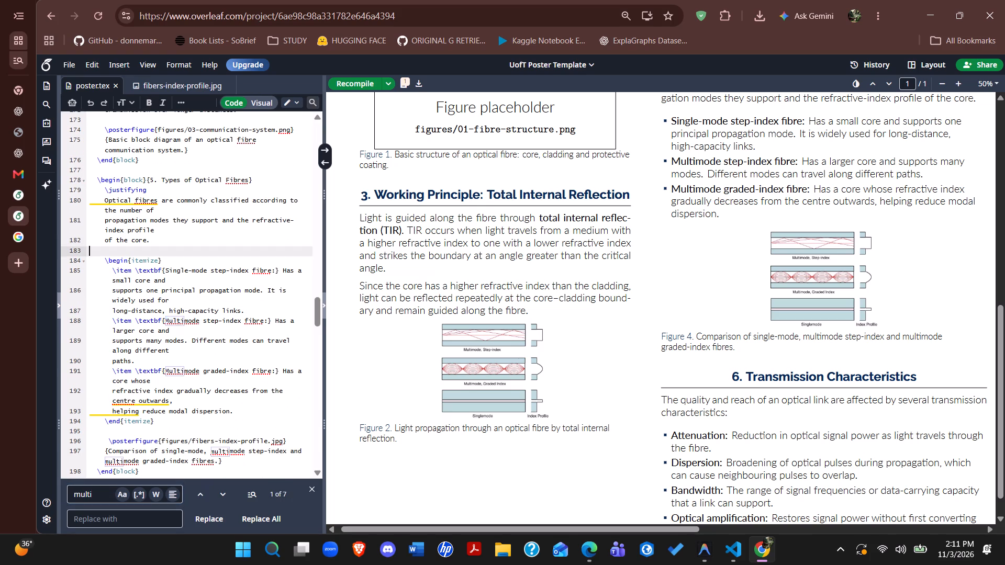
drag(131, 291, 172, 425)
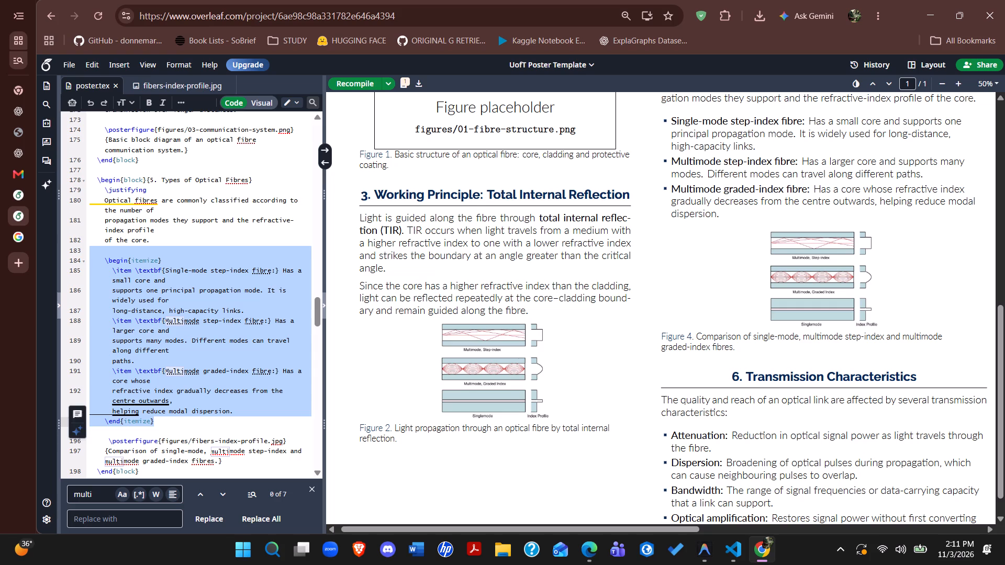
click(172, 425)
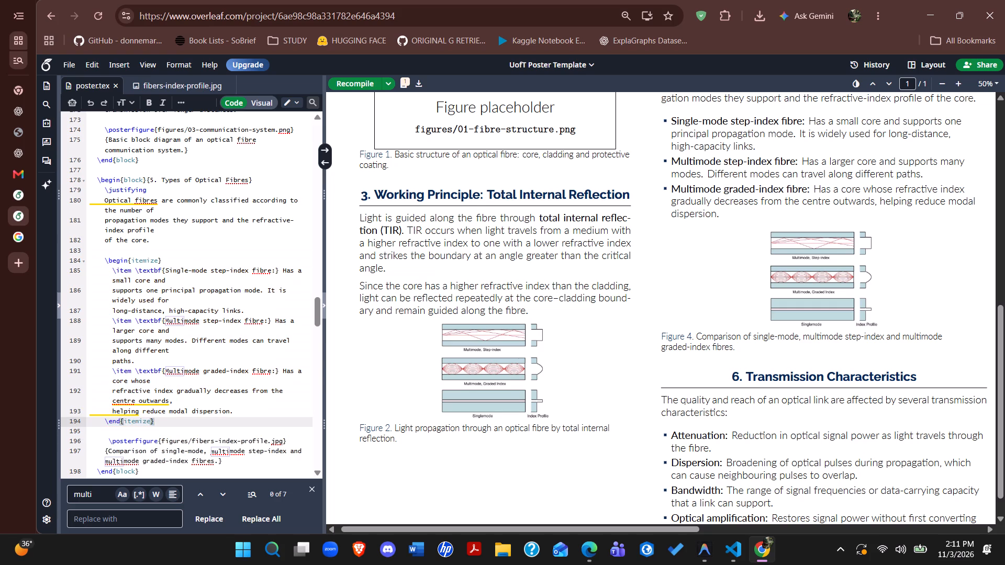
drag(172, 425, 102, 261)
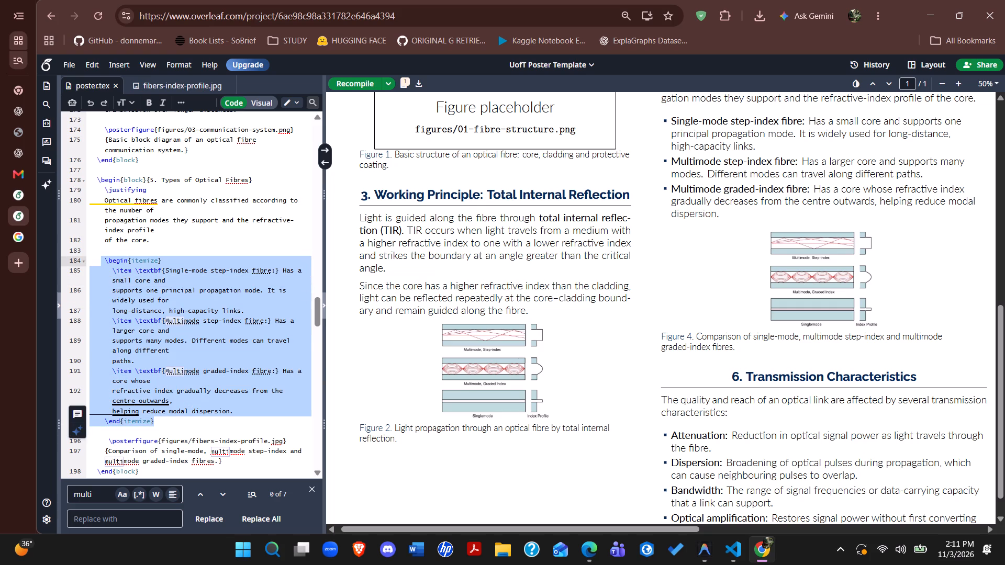
click(152, 236)
drag(152, 241, 113, 201)
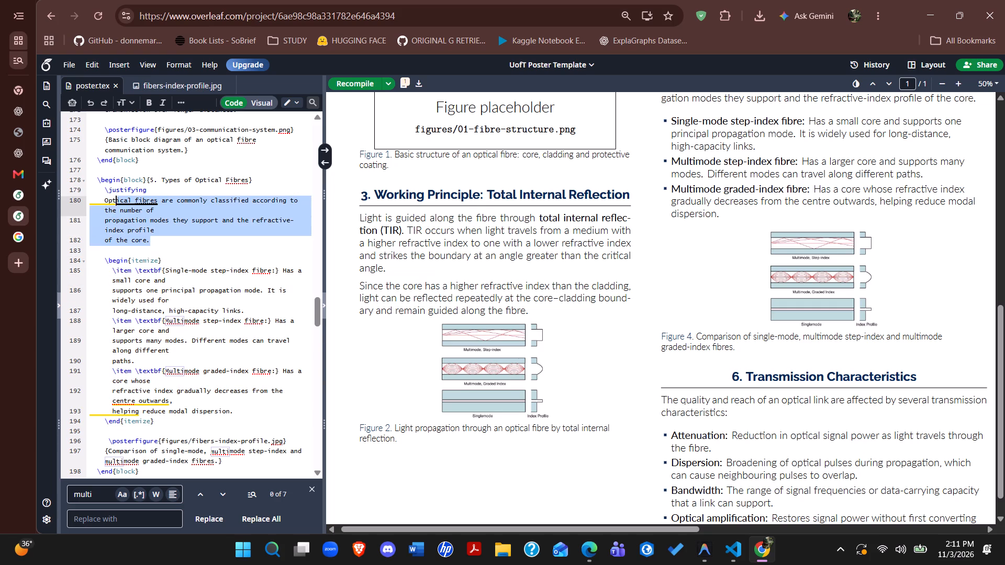
drag(113, 201, 103, 191)
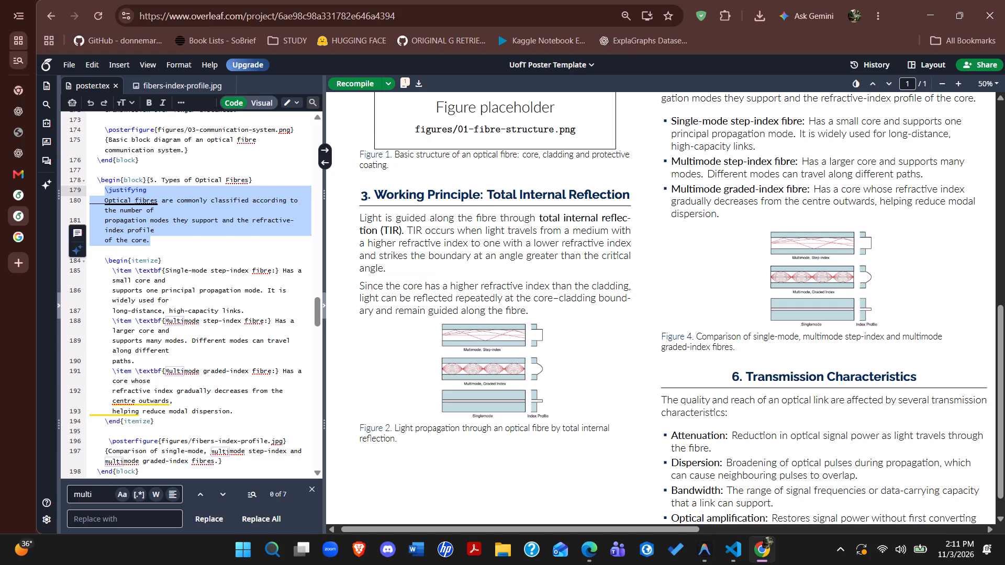
key(BackSpace)
key(BackSpace)
key(ctrl+s)
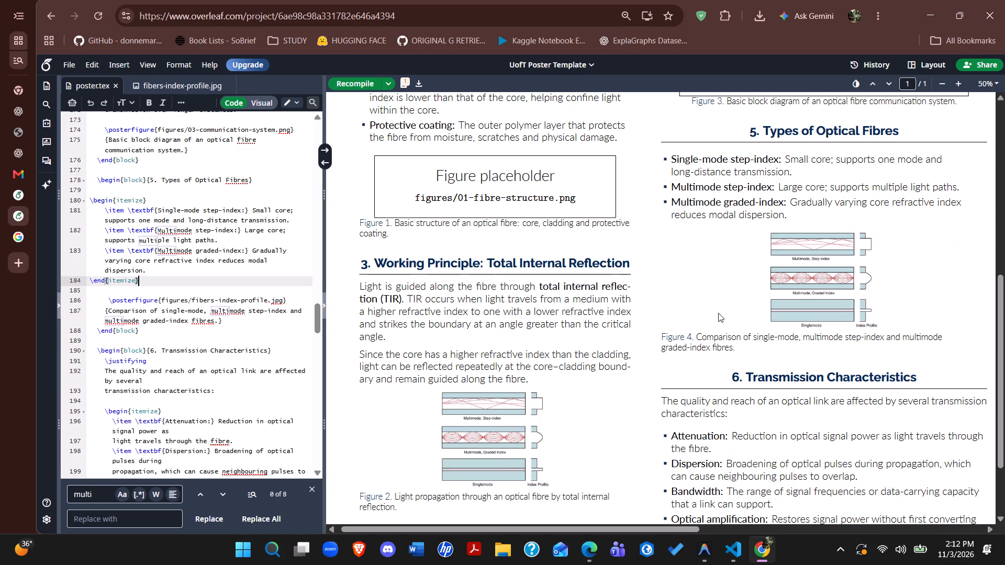
Examine the recompiled Section 5 in the preview and locate its figure caption in the source, searching poster.tex for "compar".
scroll(718, 313, down, 1)
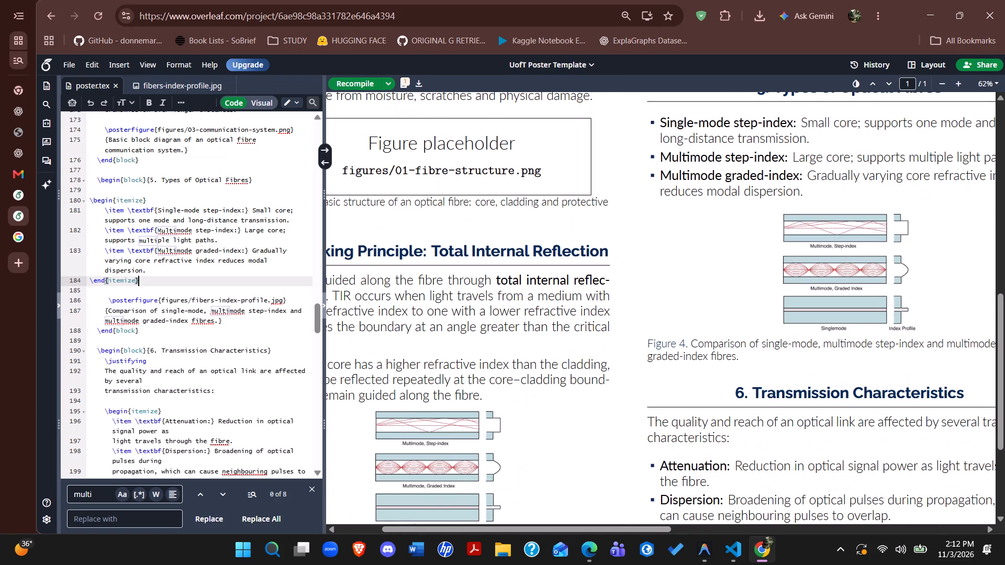
scroll(714, 361, left, 1)
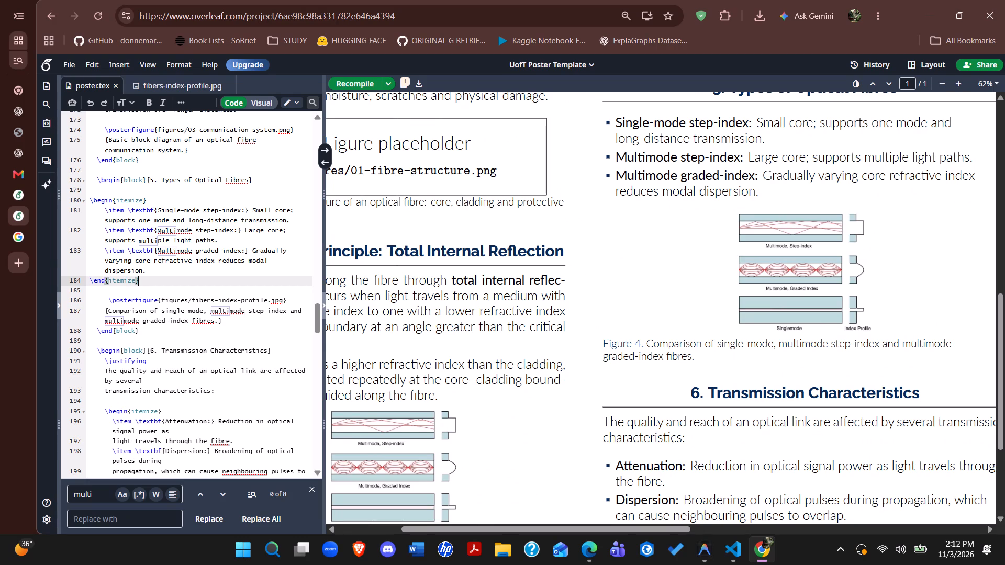
scroll(667, 363, up, 1)
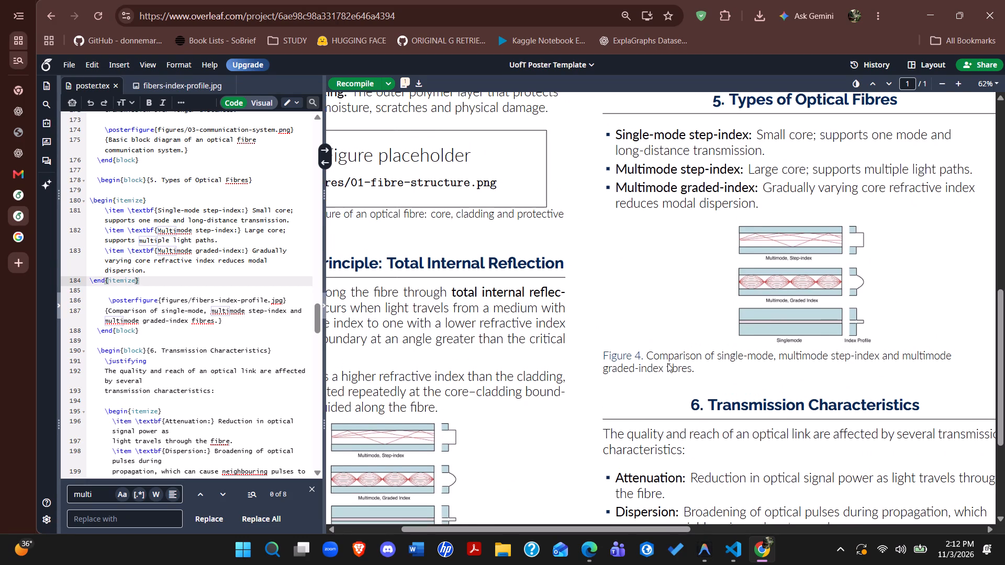
scroll(667, 363, up, 1)
double_click(669, 366)
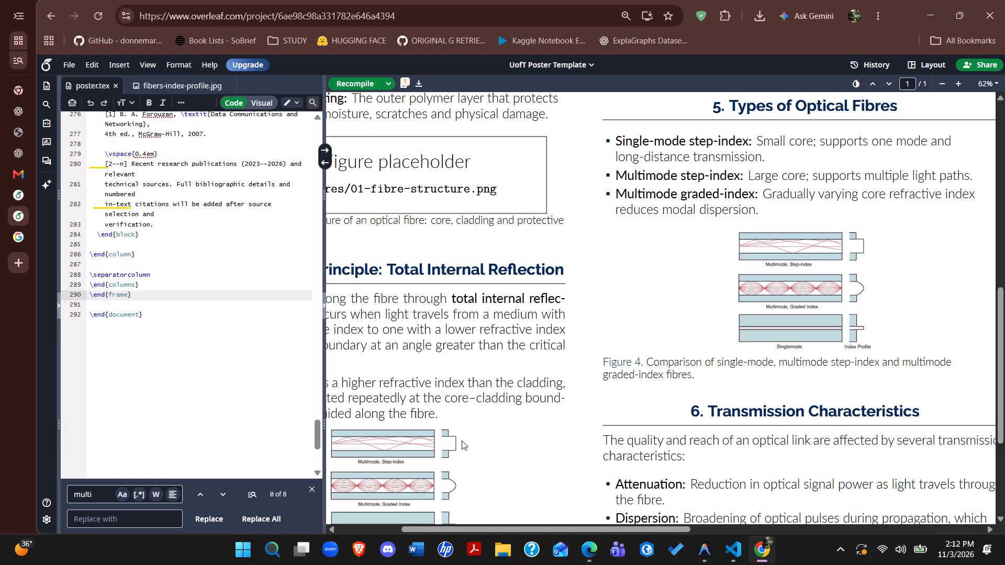
key(ctrl+f)
key(BackSpace)
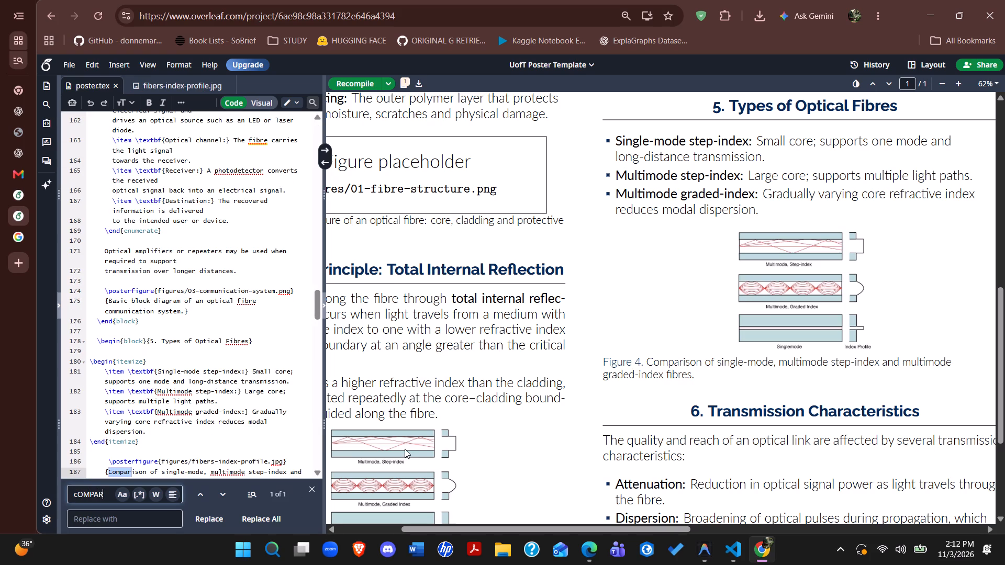
scroll(217, 407, down, 2)
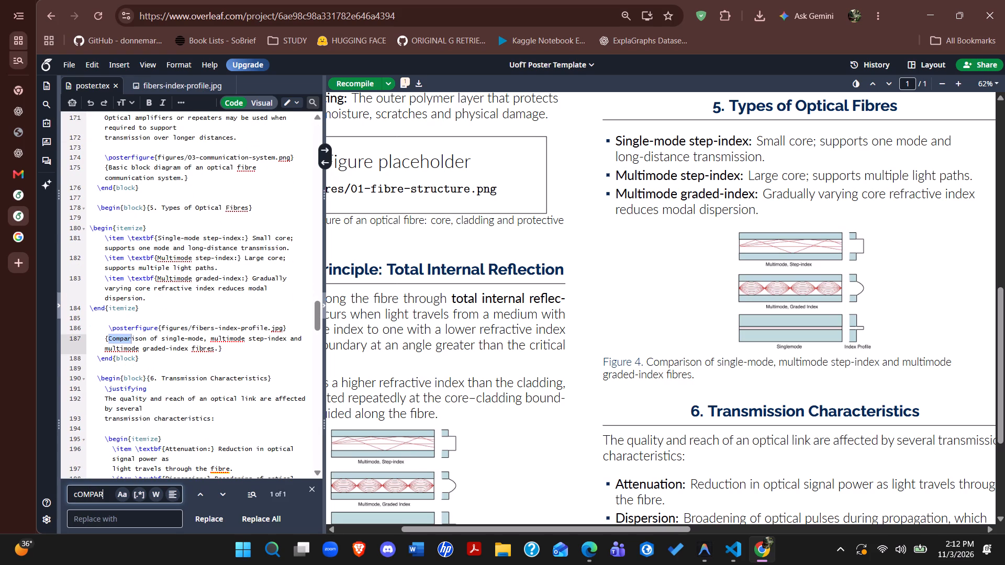
click(218, 357)
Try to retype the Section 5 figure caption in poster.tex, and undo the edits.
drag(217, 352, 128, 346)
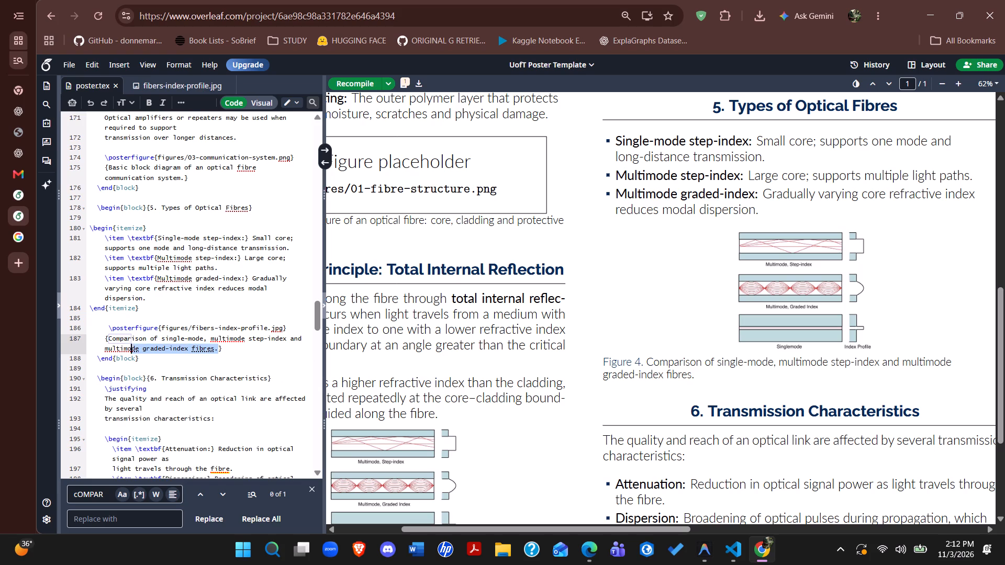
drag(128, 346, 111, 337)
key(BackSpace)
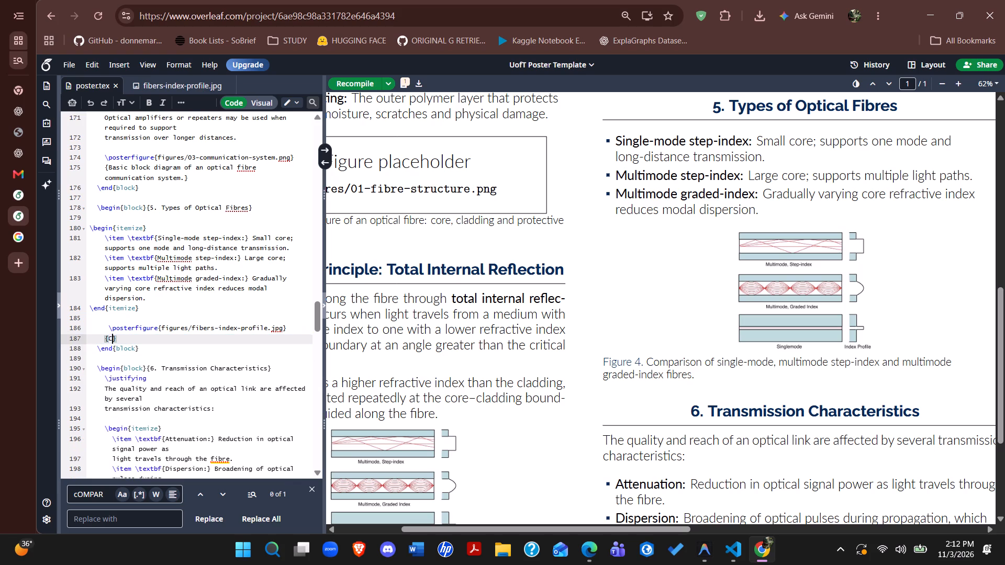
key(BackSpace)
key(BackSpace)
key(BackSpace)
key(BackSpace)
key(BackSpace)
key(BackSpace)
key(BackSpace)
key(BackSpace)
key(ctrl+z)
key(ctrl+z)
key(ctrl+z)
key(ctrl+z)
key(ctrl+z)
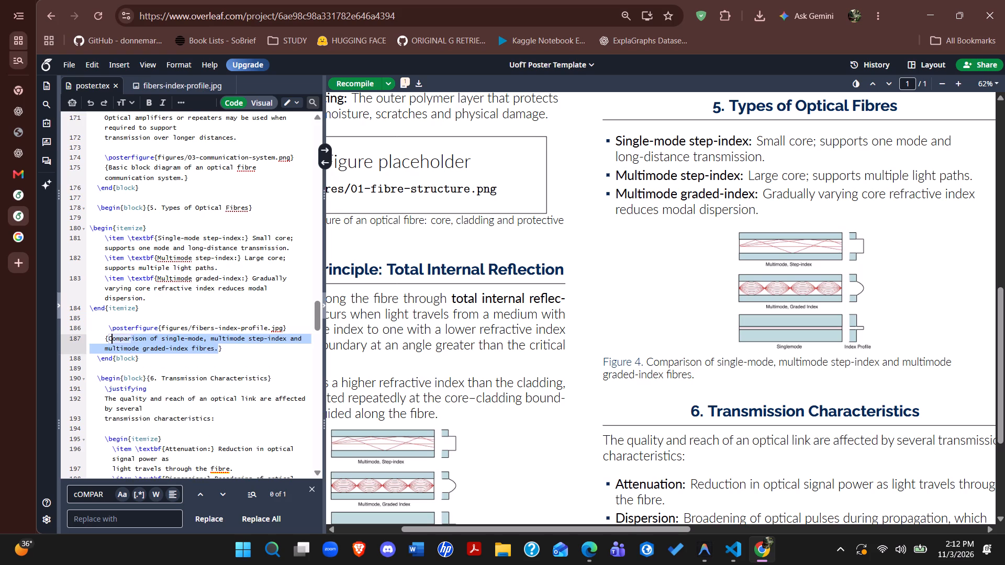
Replace the Section 5 figure caption in poster.tex with "Types of Optical Fibres" and recompile the poster.
key(BackSpace)
key(BackSpace)
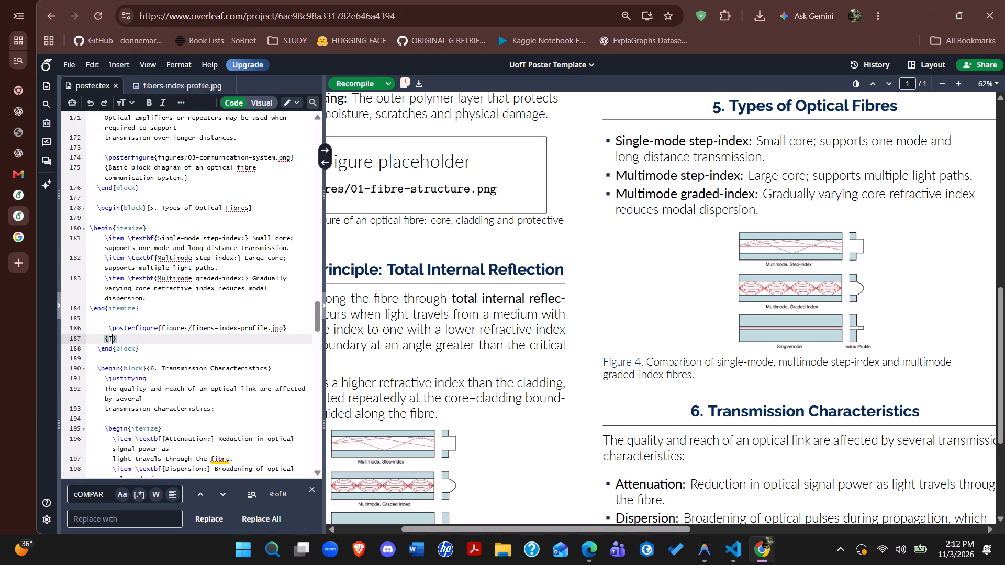
key(BackSpace)
text(s f)
key(BackSpace)
key(BackSpace)
key(BackSpace)
key(BackSpace)
key(BackSpace)
key(BackSpace)
key(BackSpace)
key(BackSpace)
key(BackSpace)
key(ctrl+s)
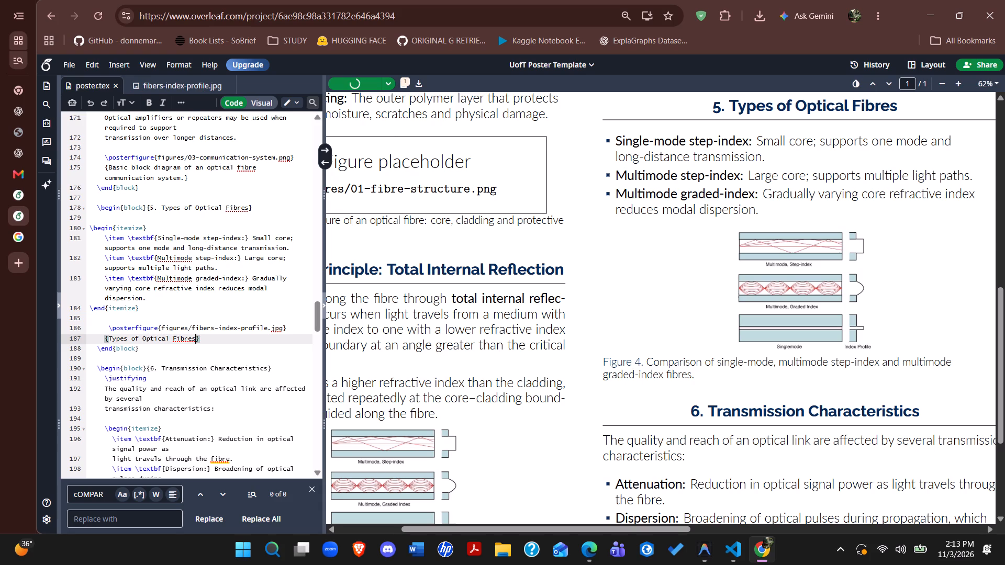
Examine Section 6, Transmission Characteristics, and the Figure 4 caption in the recompiled preview.
scroll(562, 381, down, 3)
scroll(562, 381, left, 1)
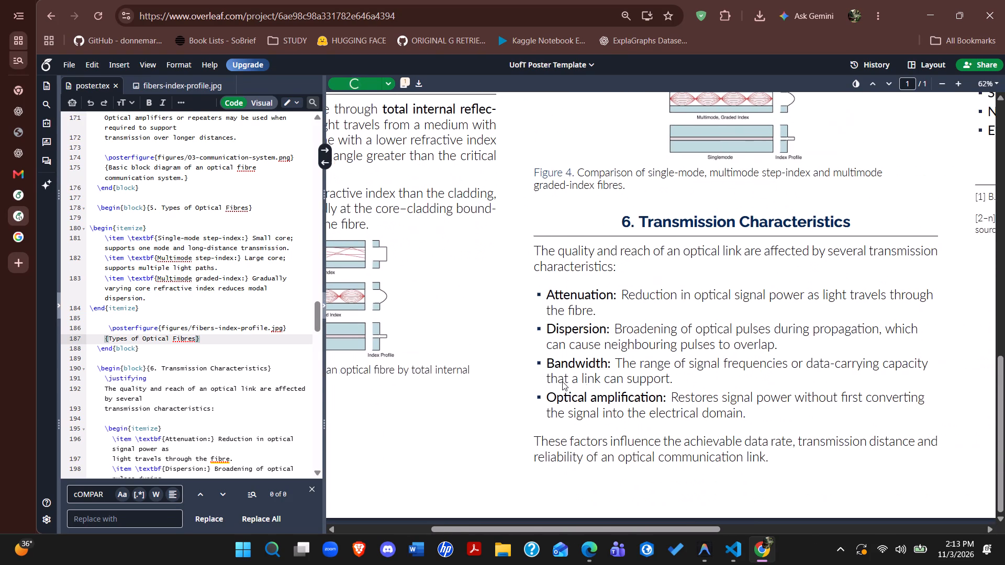
scroll(562, 381, left, 1)
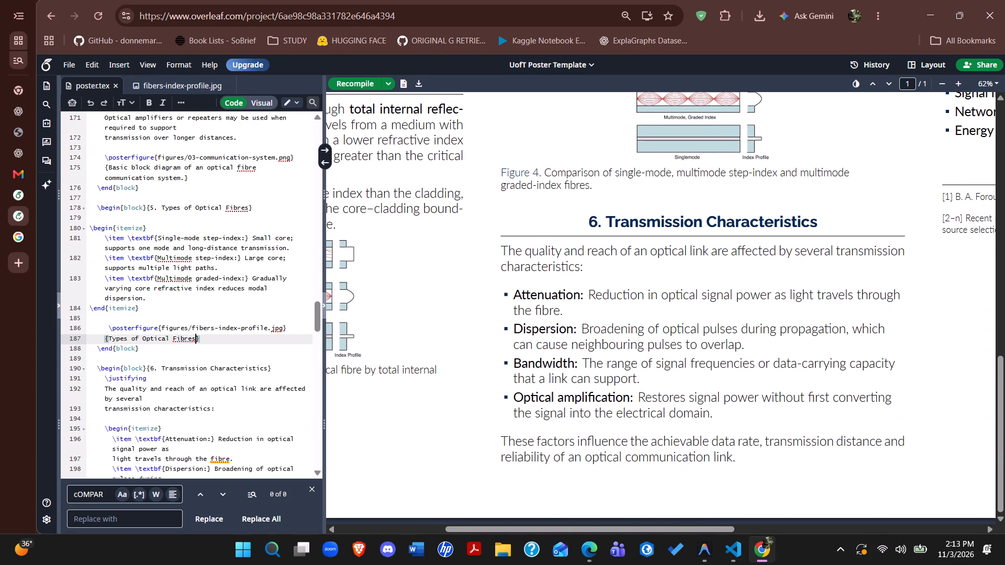
scroll(562, 381, up, 1)
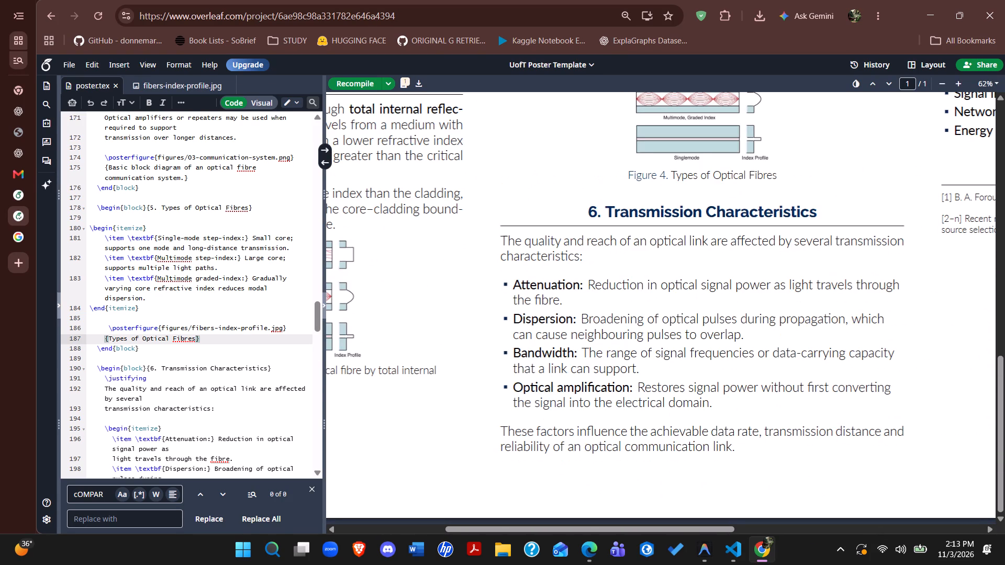
scroll(562, 381, up, 2)
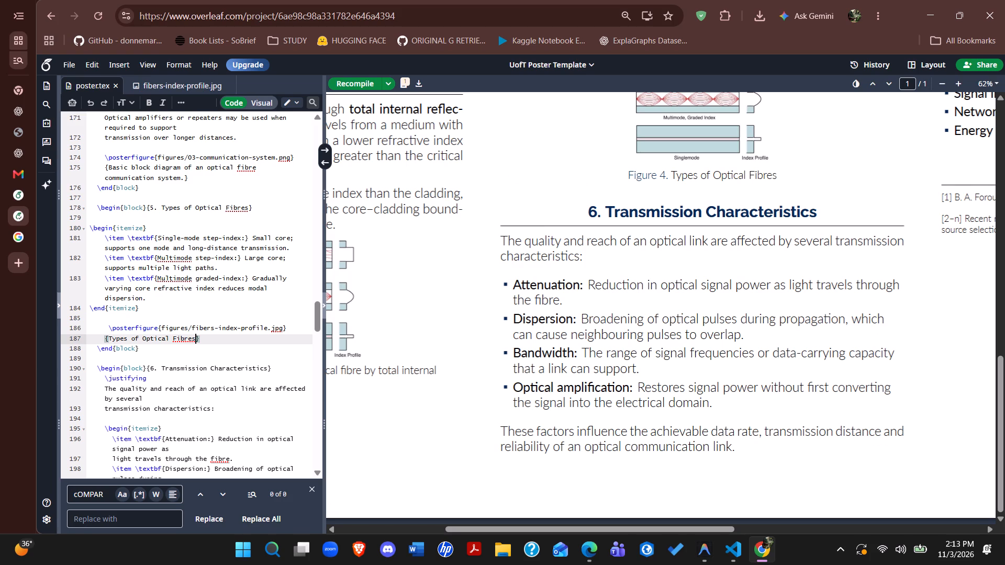
scroll(607, 357, down, 1)
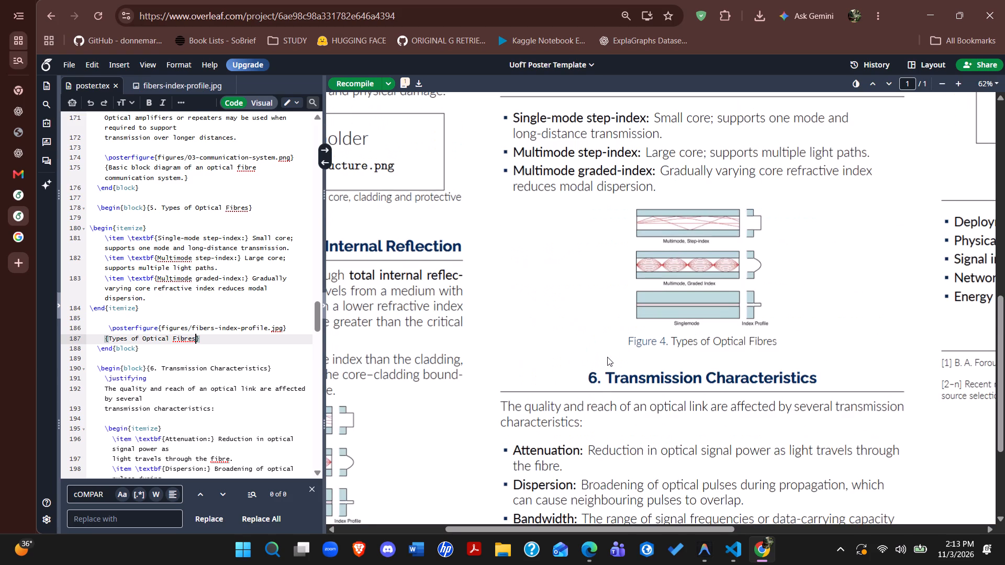
Examine Section 5 and the Figure 3 placeholder of Section 4, Optical Fibre Communication System, in the preview.
scroll(607, 357, down, 1)
scroll(607, 357, up, 1)
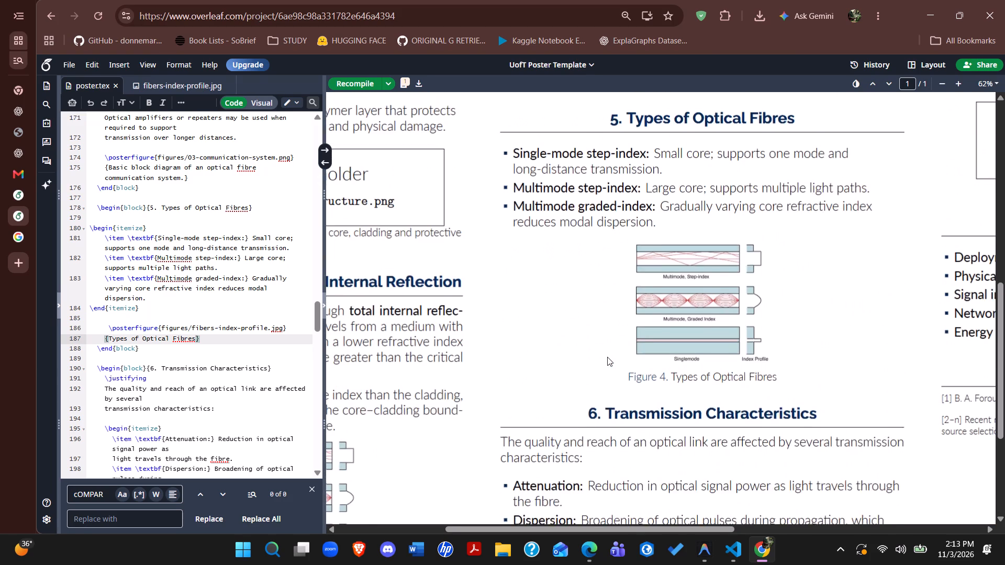
scroll(607, 357, up, 2)
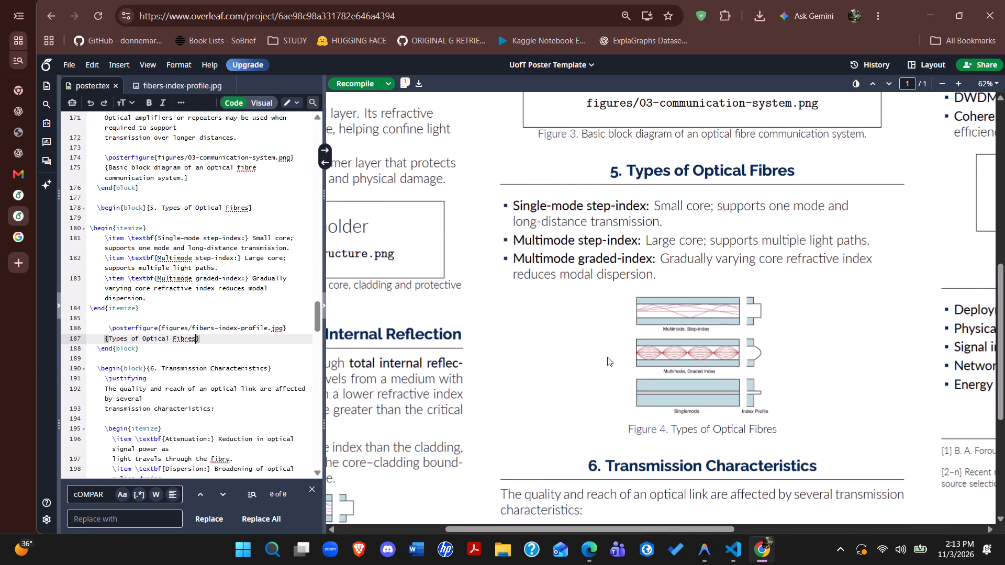
scroll(607, 357, up, 1)
scroll(607, 357, down, 1)
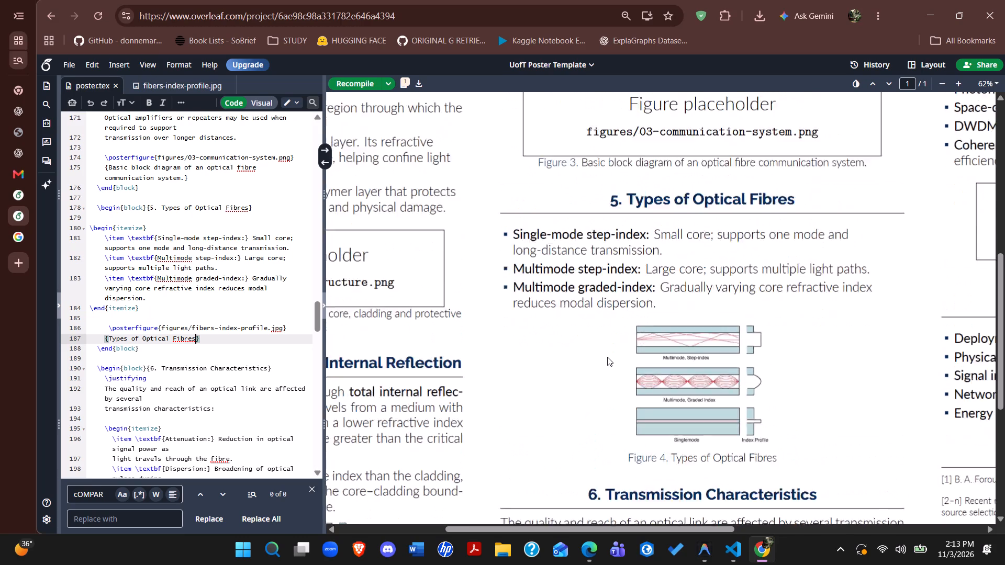
scroll(607, 357, down, 1)
scroll(607, 357, up, 1)
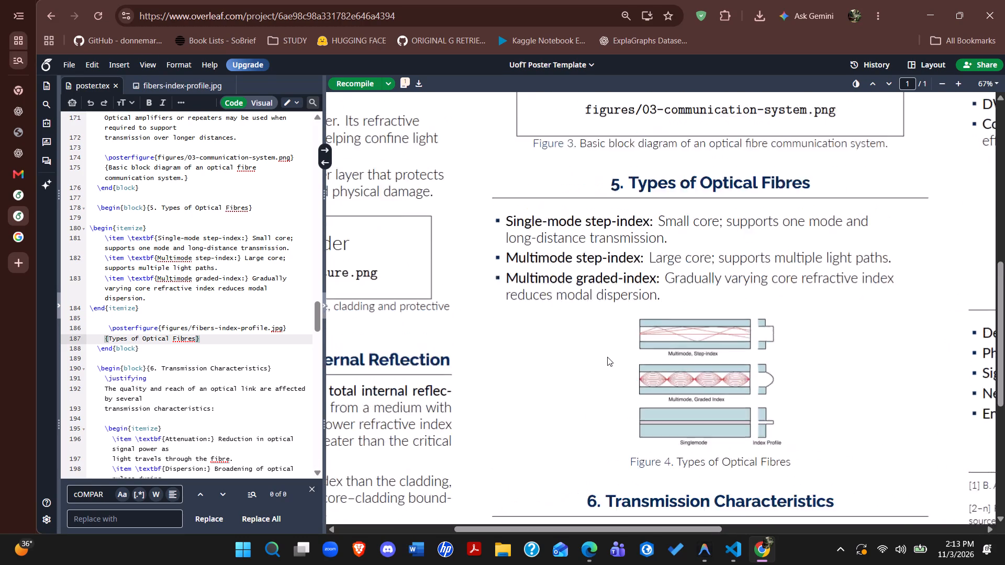
scroll(607, 357, up, 3)
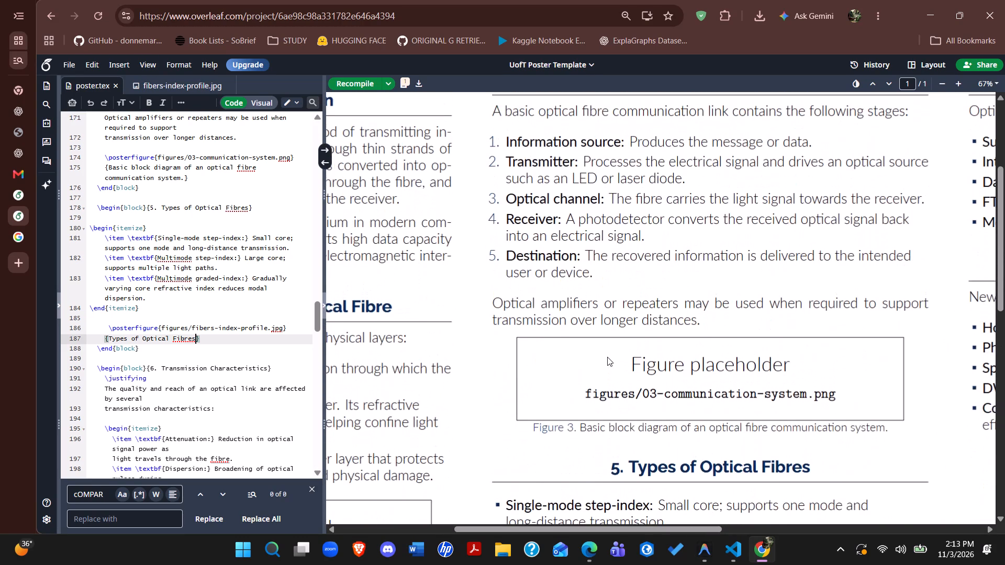
scroll(607, 357, up, 1)
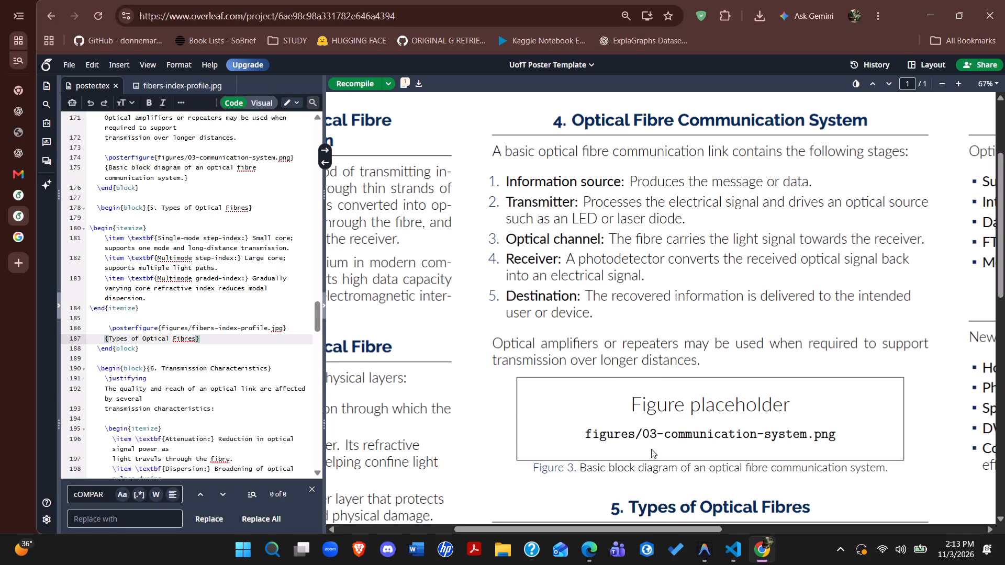
Copy the Figure 3 caption and search Google Images for "Basic block diagram of an optical fibre communication system".
drag(901, 467, 580, 468)
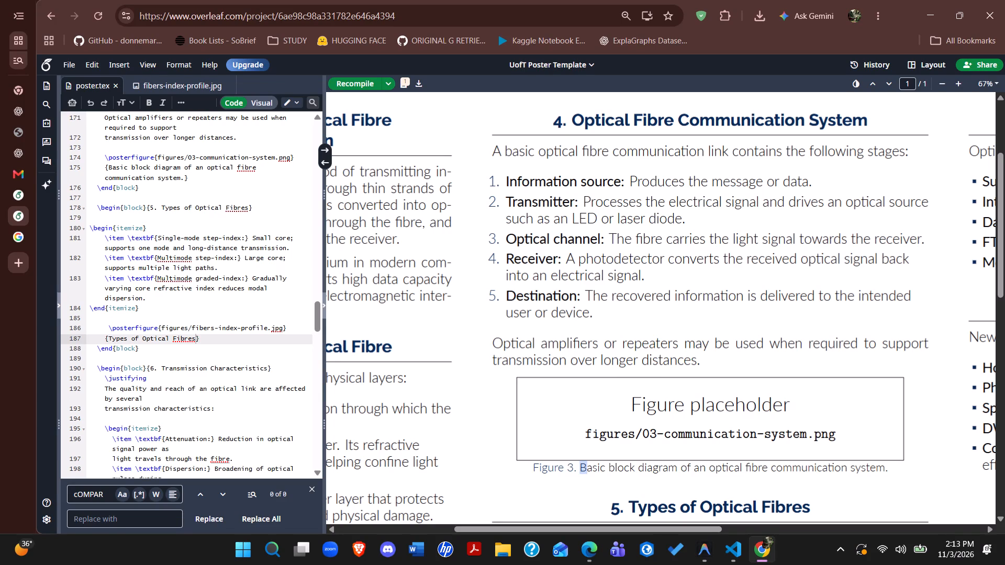
drag(580, 468, 581, 467)
click(581, 467)
drag(899, 467, 647, 468)
drag(647, 468, 583, 466)
click(583, 466)
drag(577, 466, 921, 462)
key(ctrl+c)
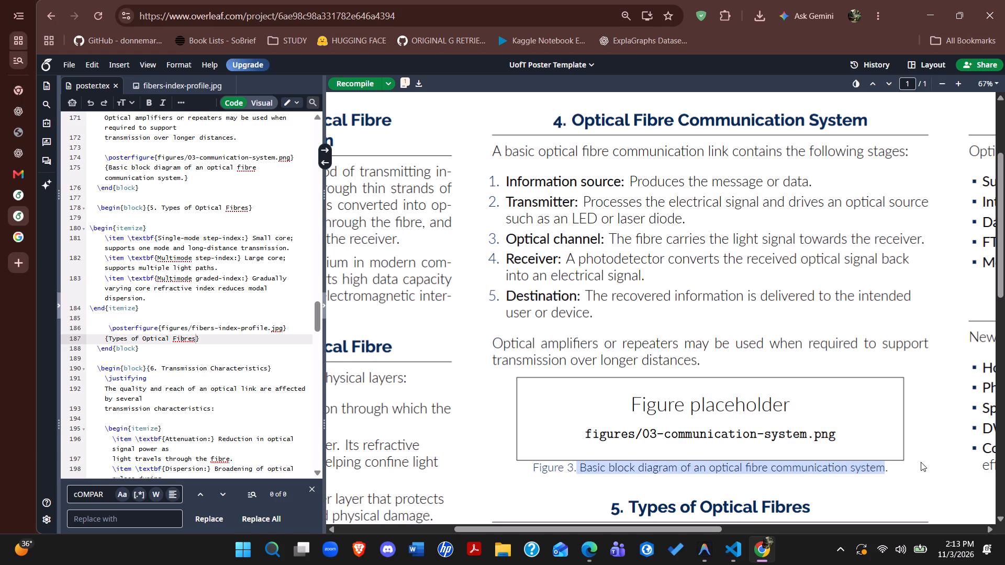
click(24, 238)
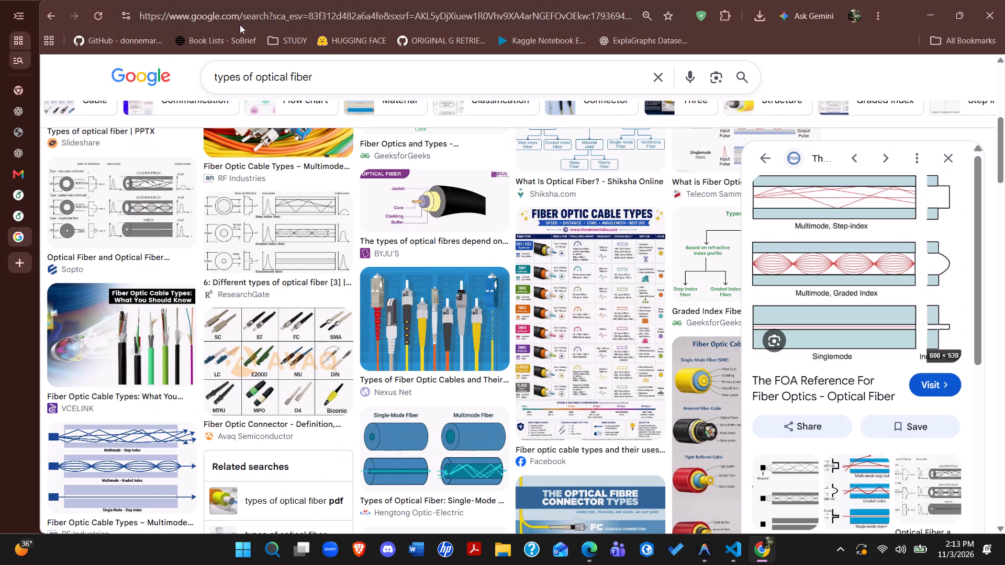
click(234, 17)
key(ctrl+v)
key(Return)
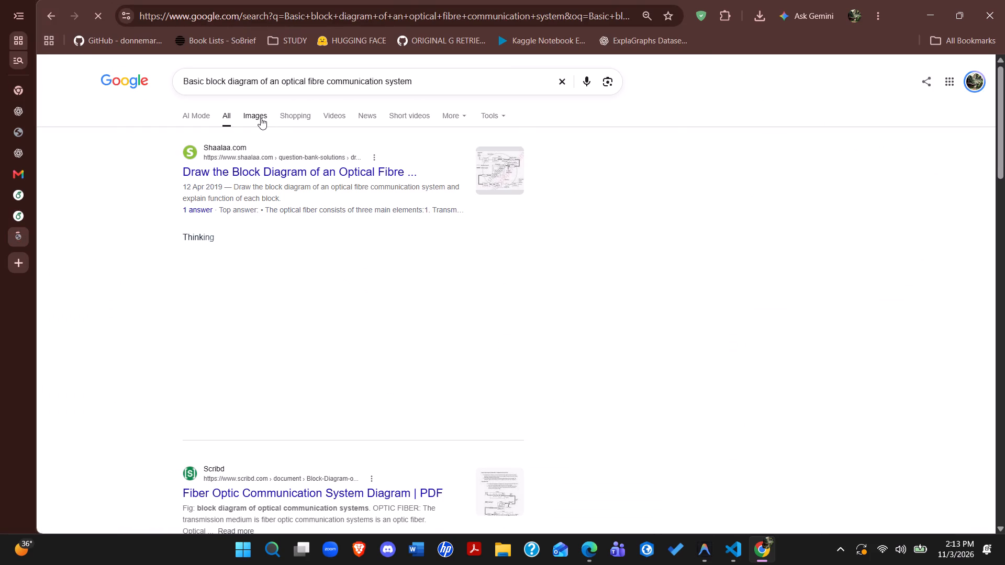
click(261, 118)
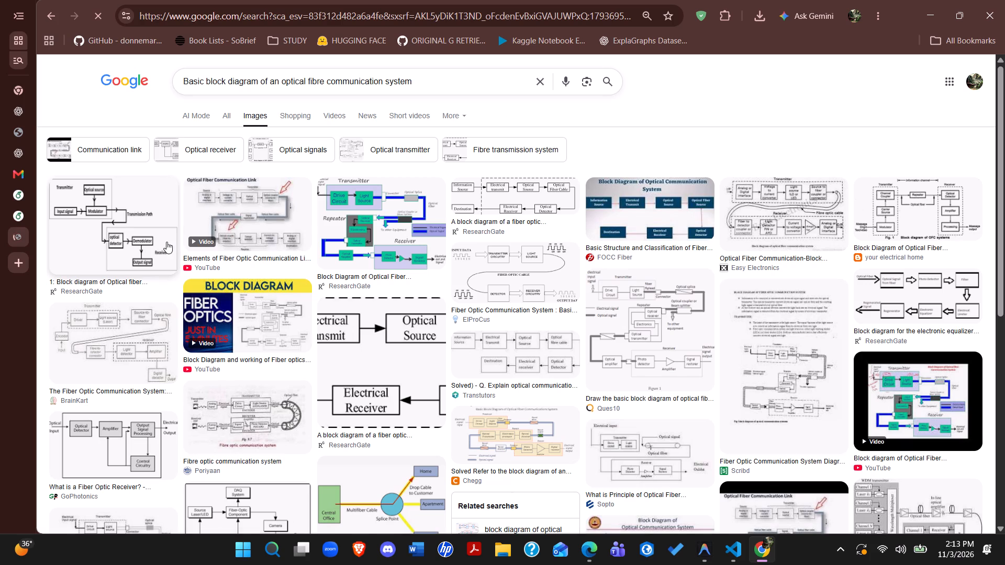
Preview the block diagrams and save ResearchGate's coloured "Block Diagram of Optical Fiber Communication" image as "optical fibre communication system".
click(108, 228)
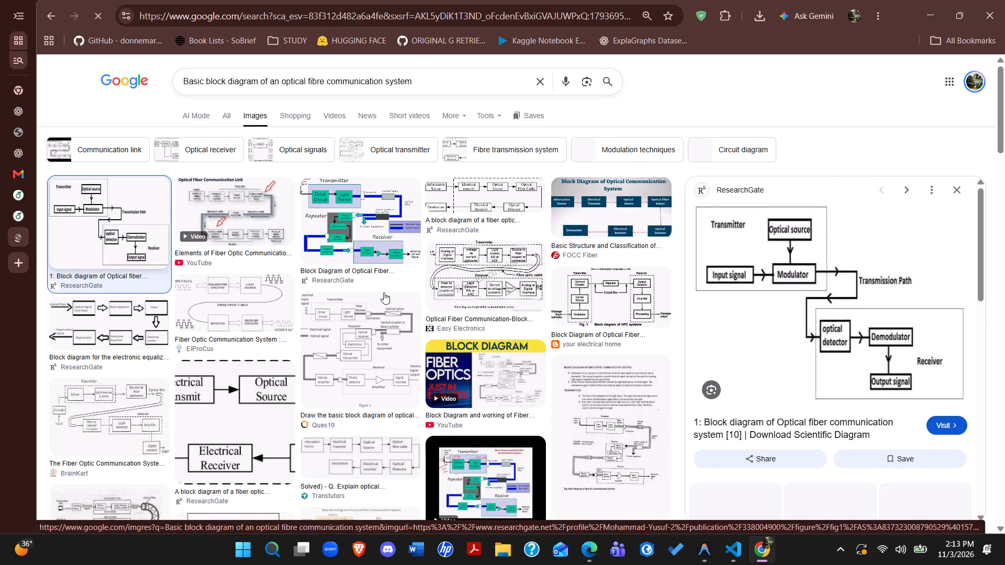
click(361, 242)
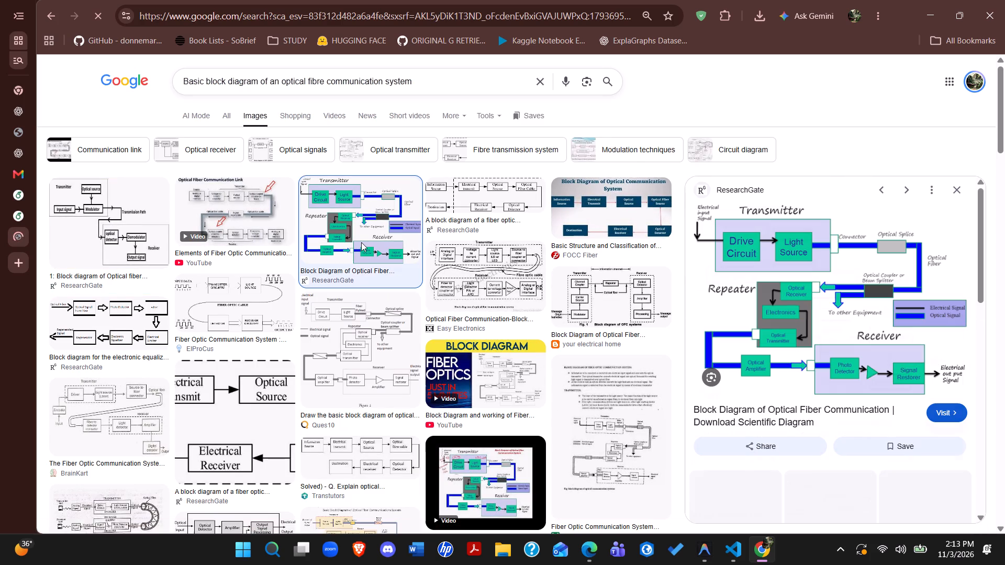
scroll(629, 313, left, 1)
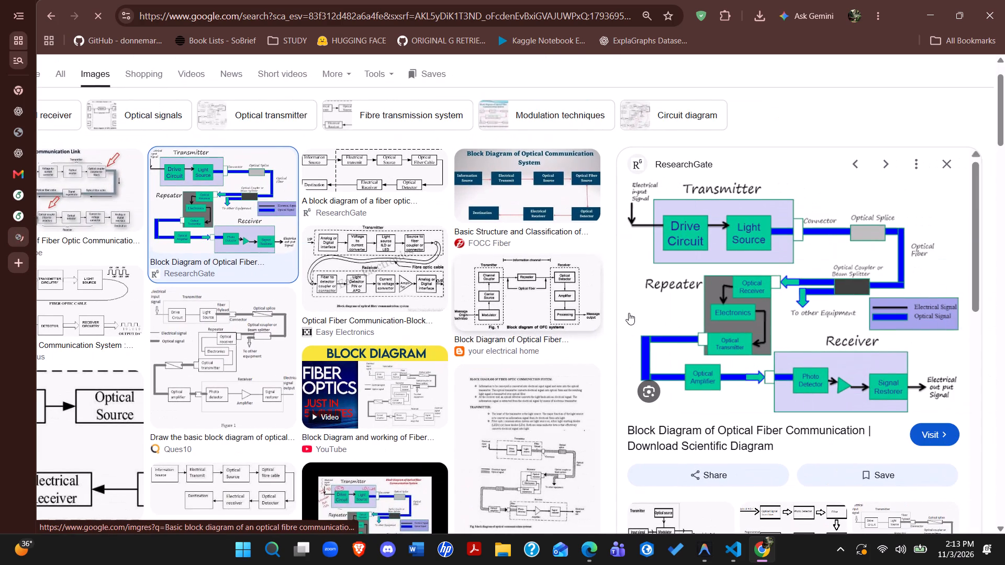
scroll(629, 313, left, 3)
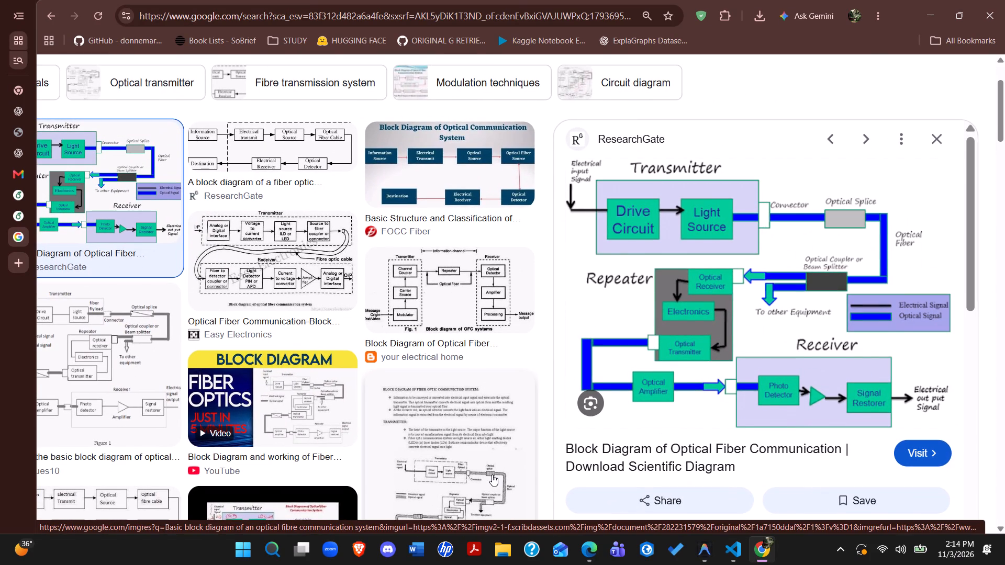
right_click(671, 336)
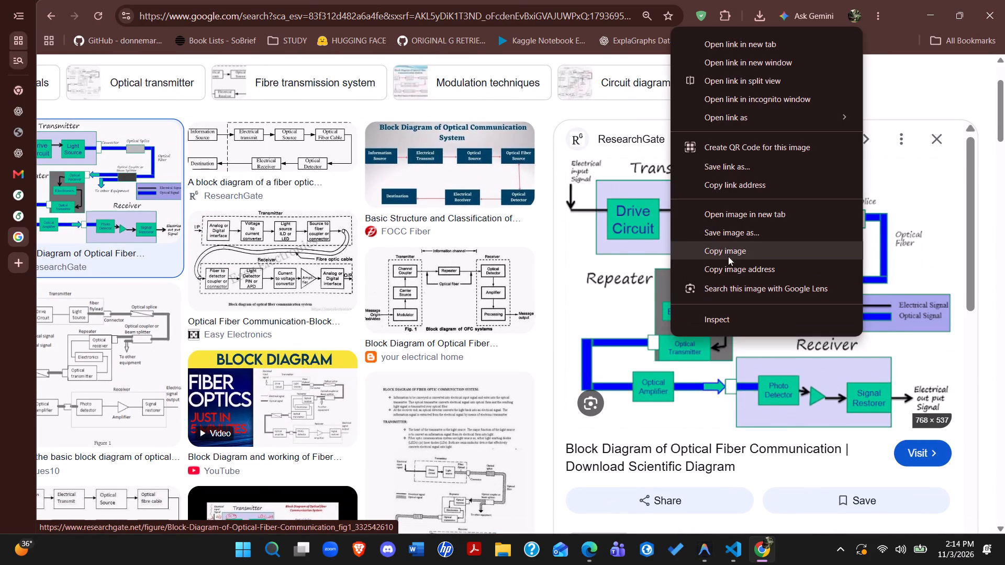
click(722, 234)
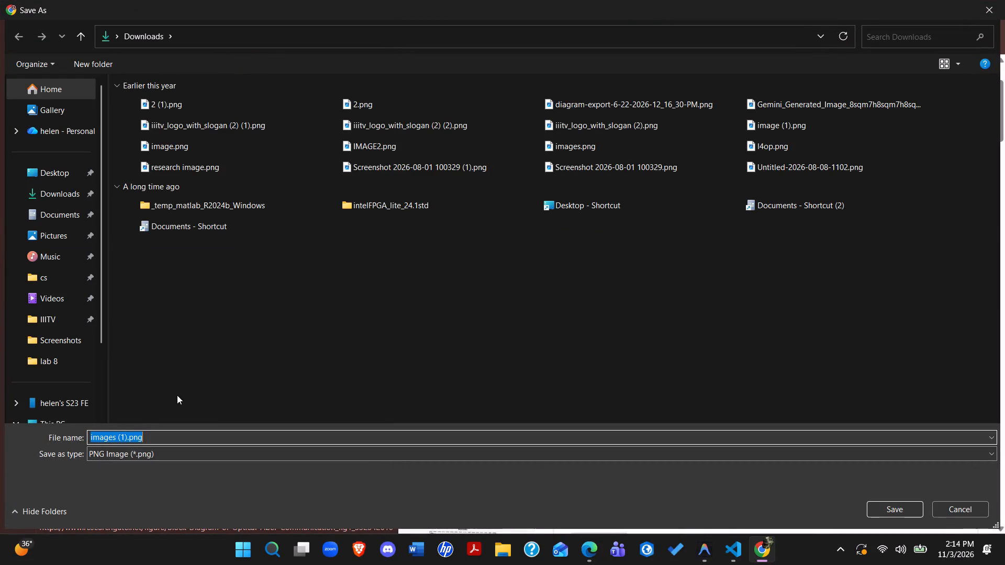
key(BackSpace)
text(optical fibre communication system)
key(Return)
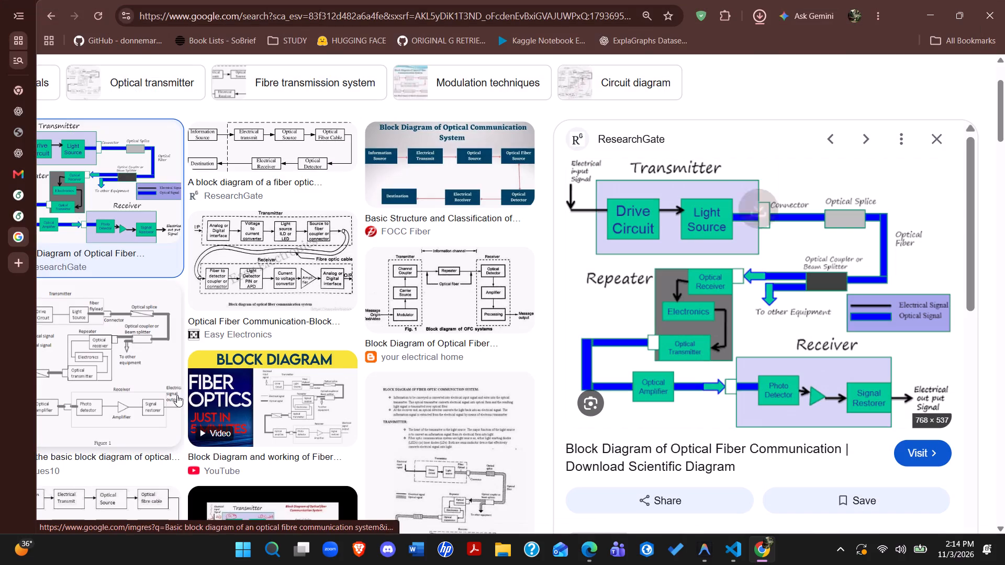
Upload the downloaded "optical fibre communication system.png" into the figures folder of the Overleaf poster project.
click(55, 211)
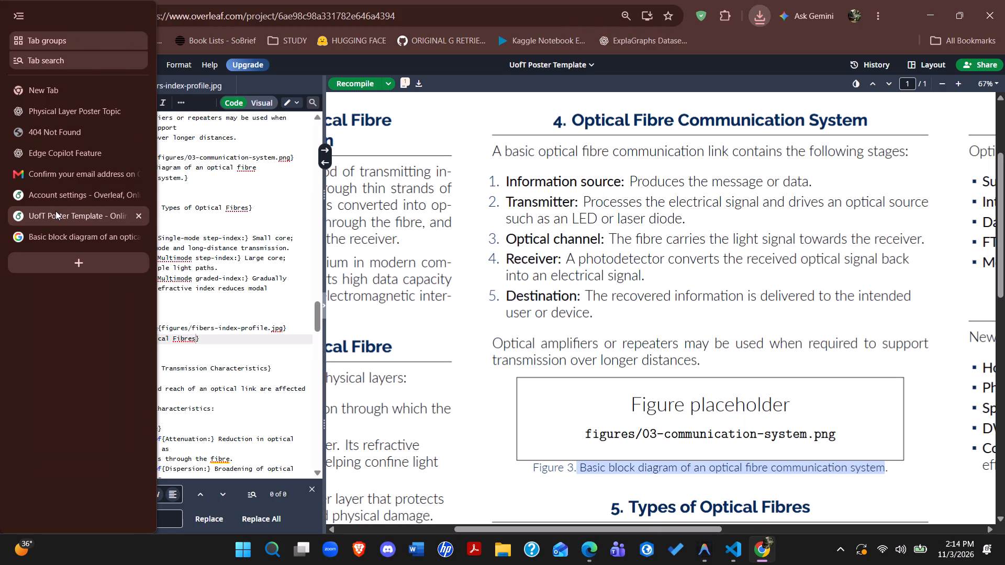
click(44, 86)
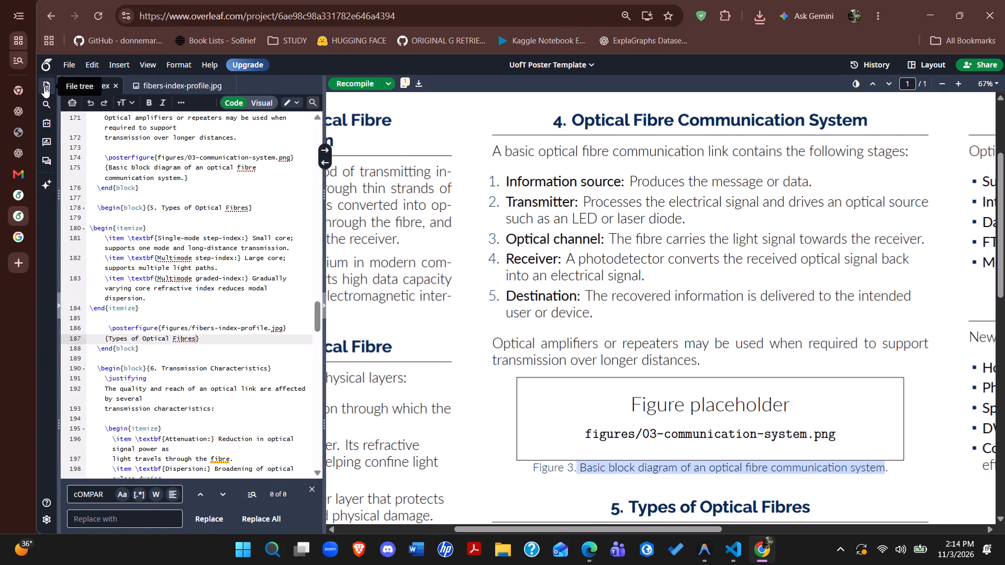
click(766, 16)
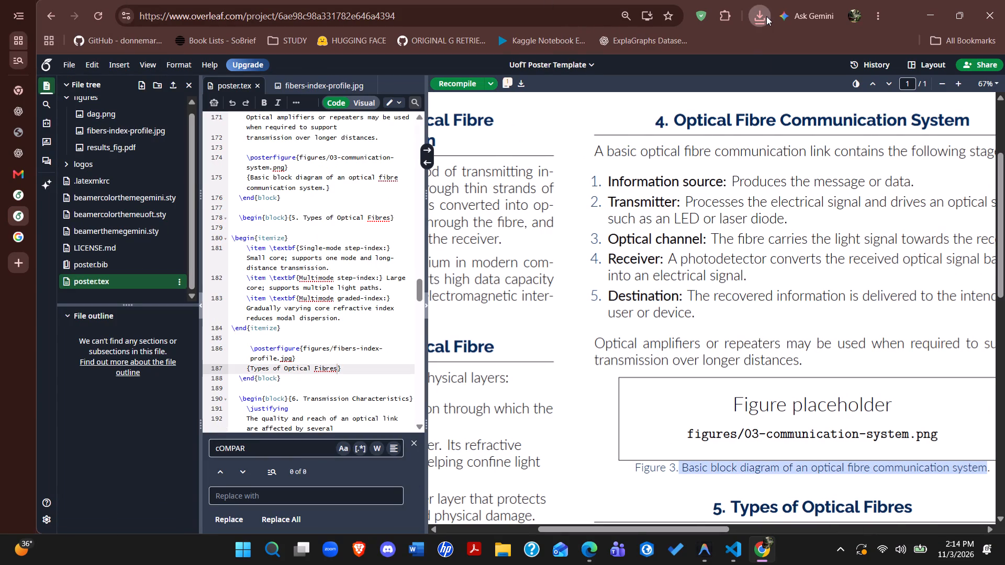
drag(662, 67, 150, 120)
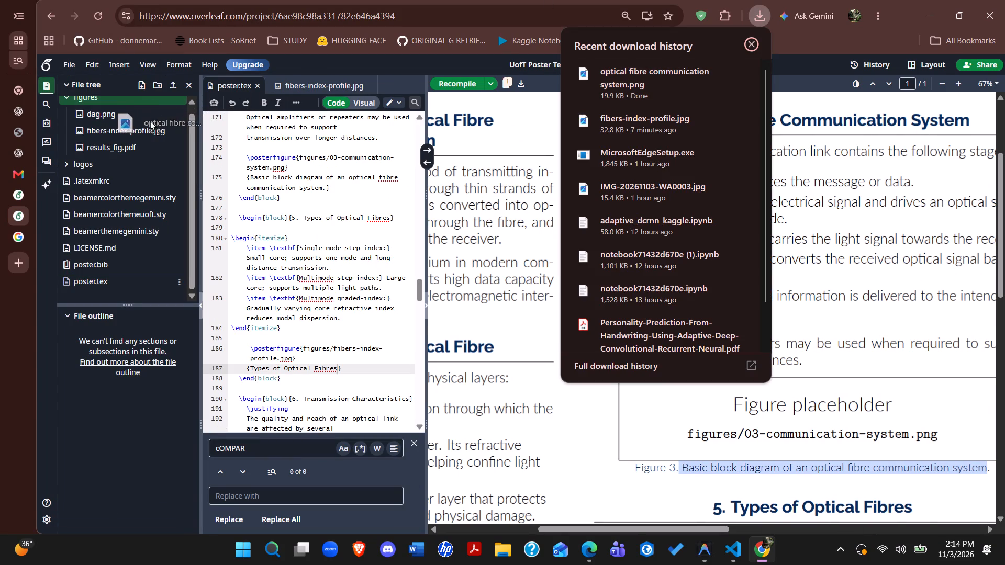
drag(150, 120, 147, 114)
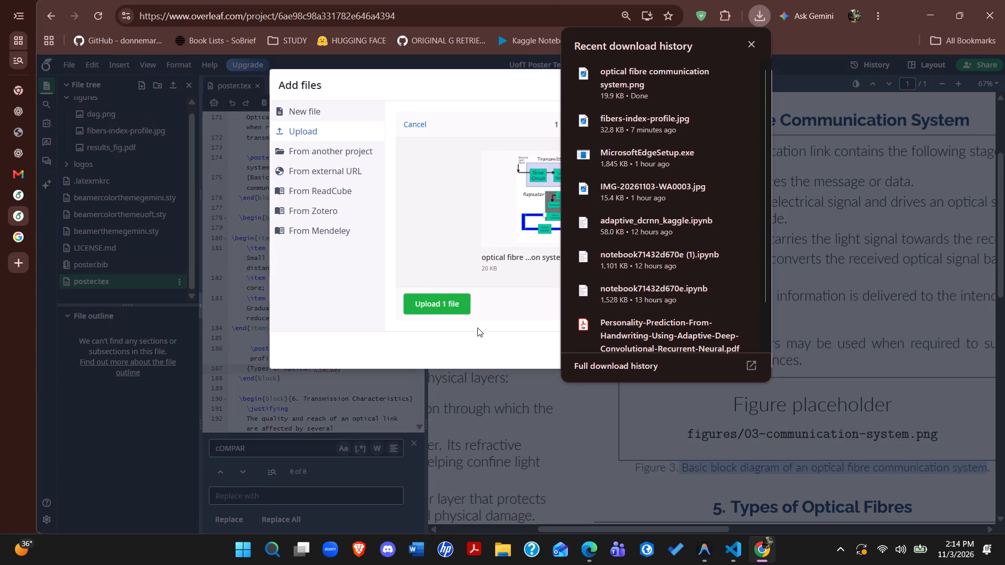
click(451, 308)
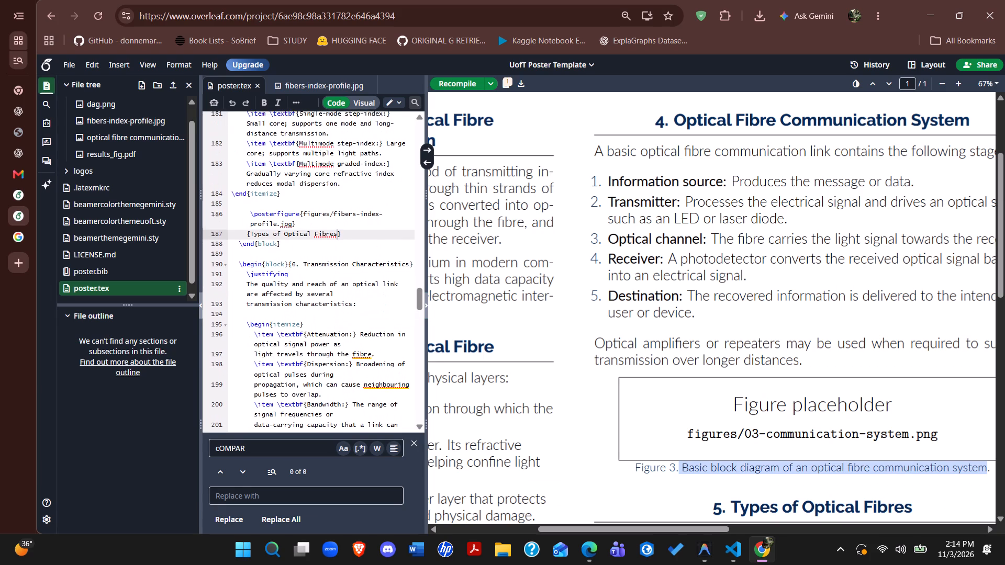
Replace the Section 4 figure path in poster.tex with "figures/optical fibre communication".
scroll(325, 327, up, 3)
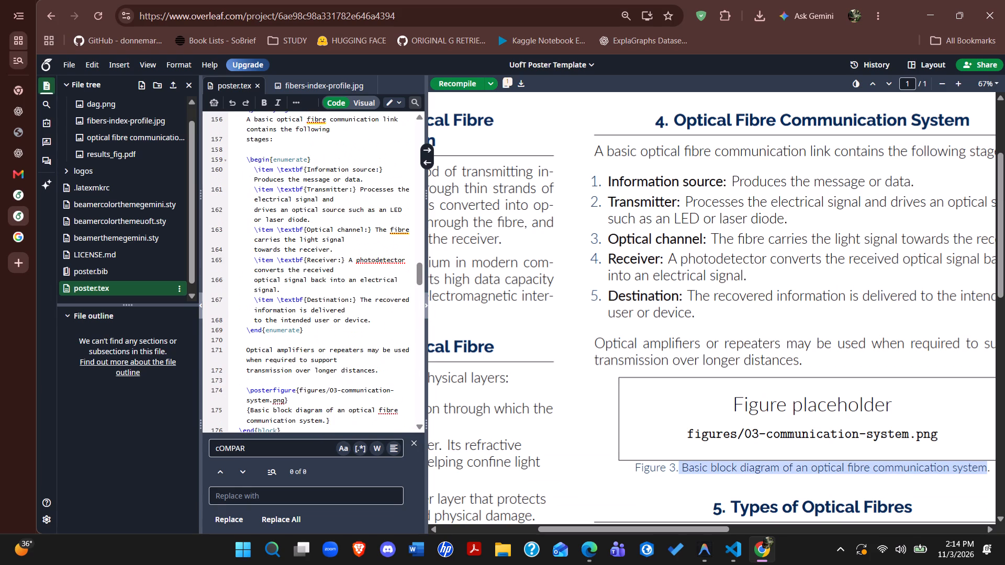
scroll(325, 327, up, 1)
scroll(325, 327, down, 1)
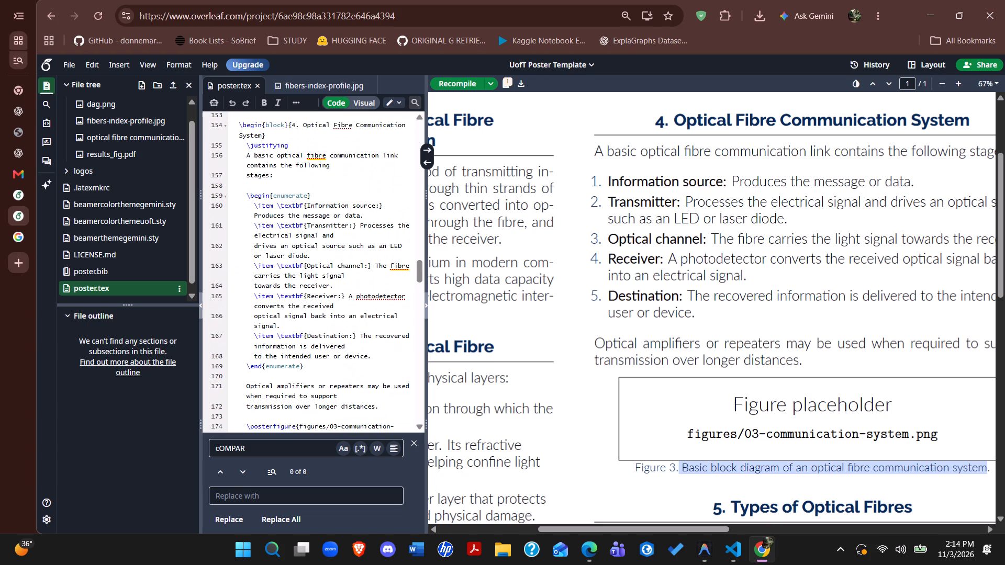
scroll(321, 366, down, 1)
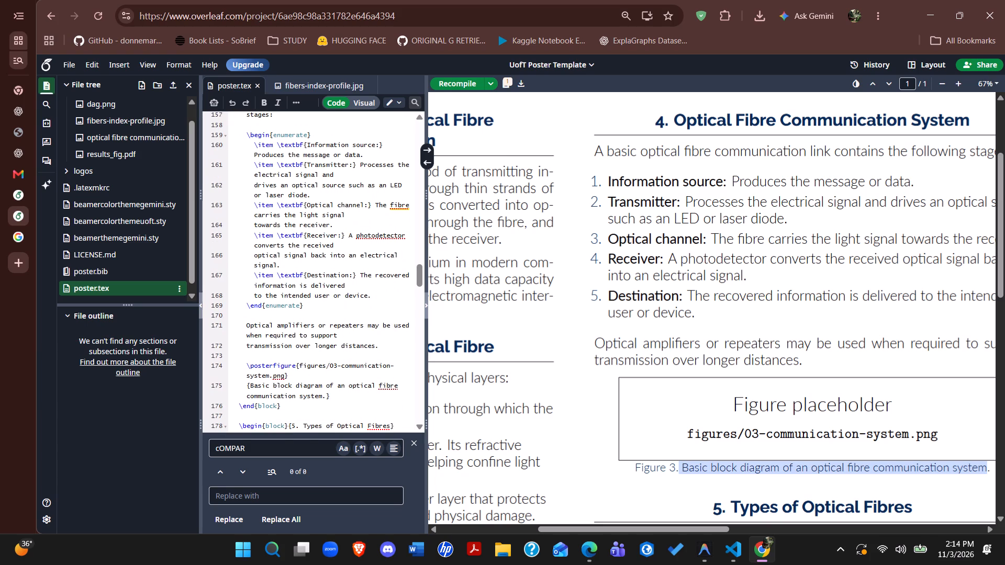
drag(284, 375, 332, 365)
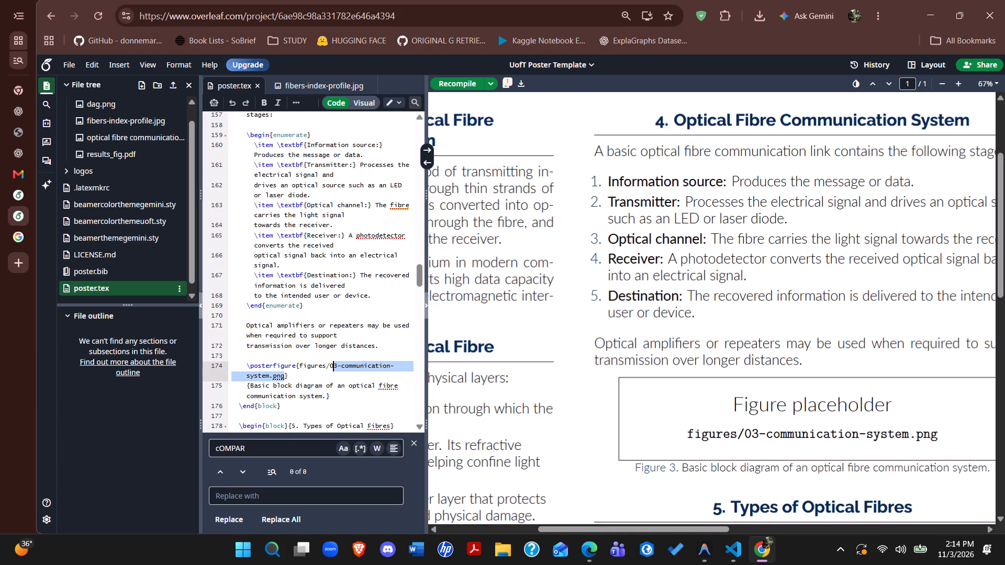
drag(332, 365, 333, 365)
key(BackSpace)
key(BackSpace)
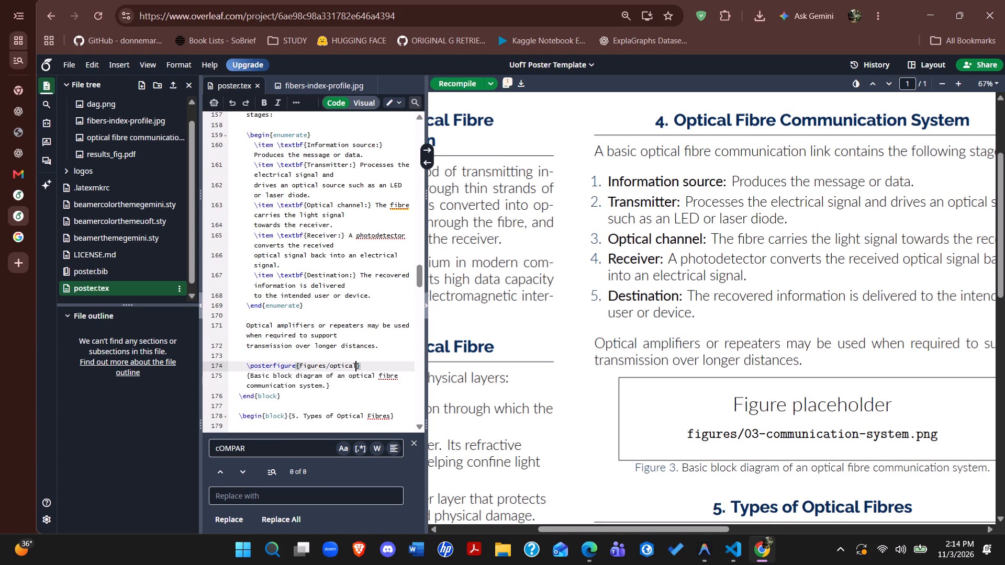
key(space)
text(fibre comm)
text(unication)
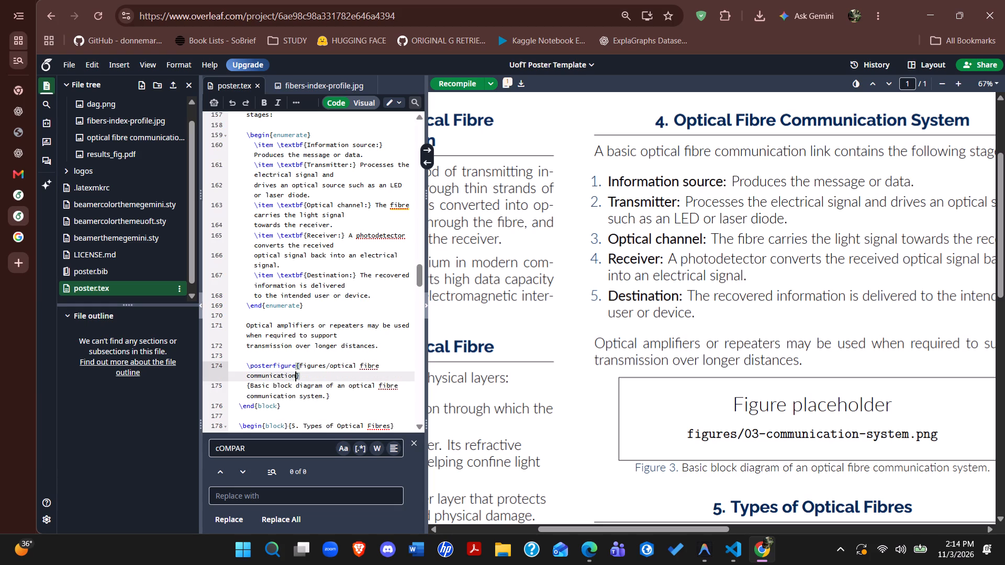
Complete the Section 4 figure path as "figures/optical fibre communication system.png" in poster.tex and recompile the poster.
click(158, 137)
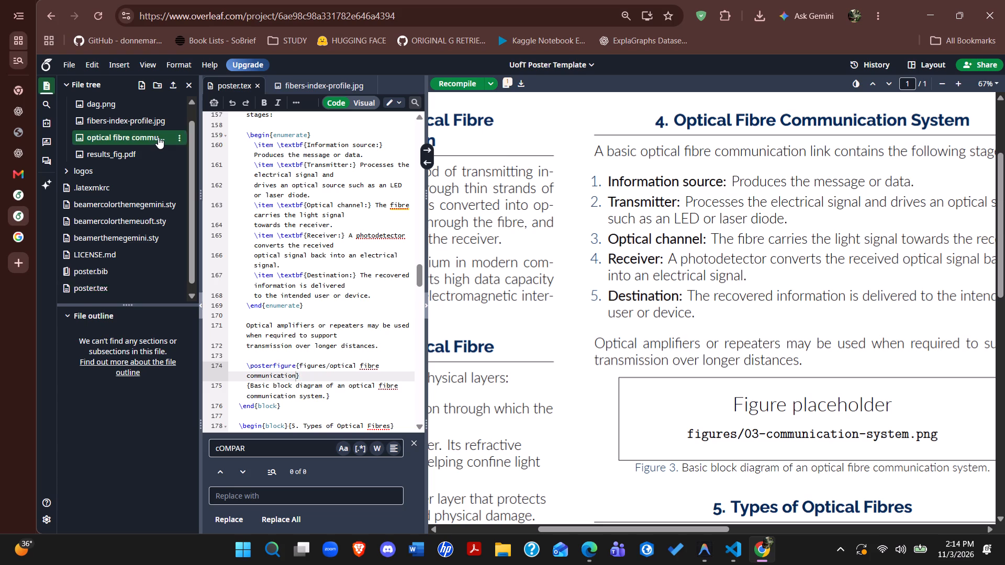
click(216, 83)
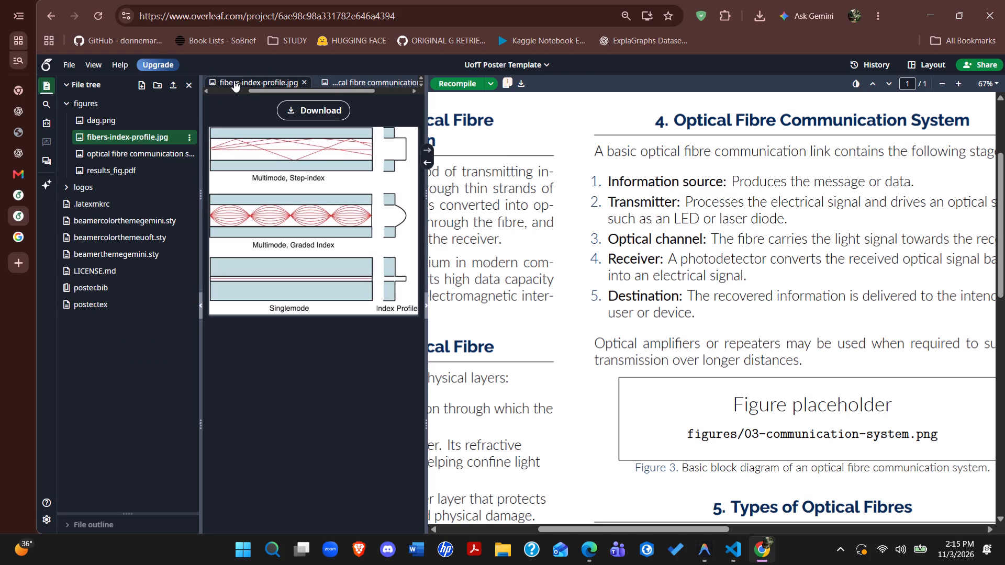
scroll(234, 81, right, 3)
click(219, 94)
drag(251, 92, 217, 90)
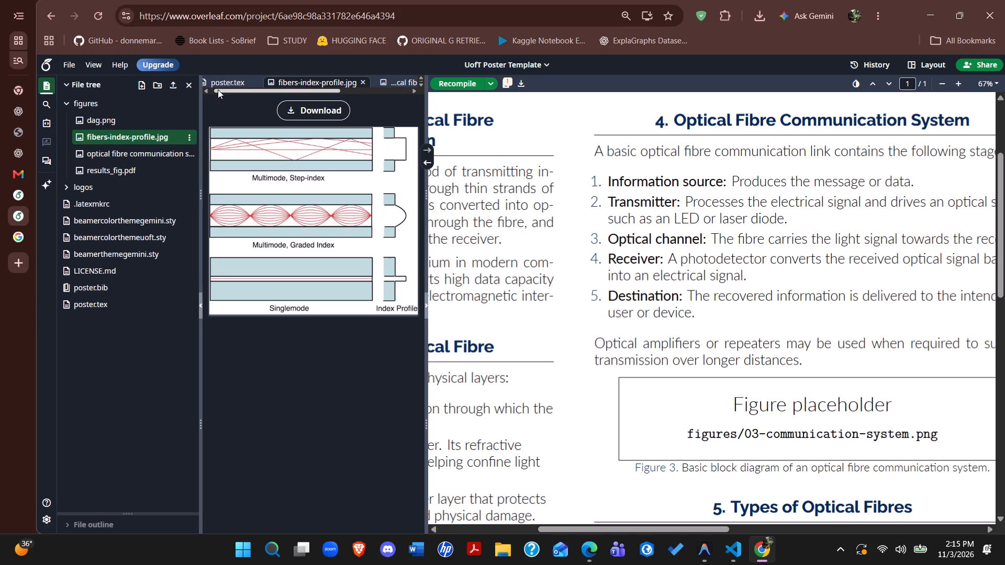
click(231, 85)
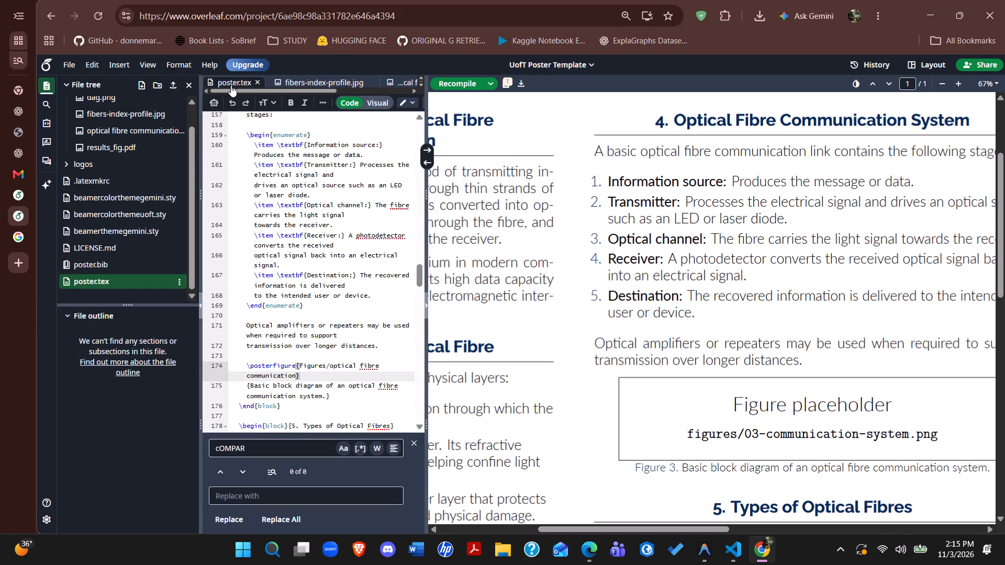
key(space)
text(system)
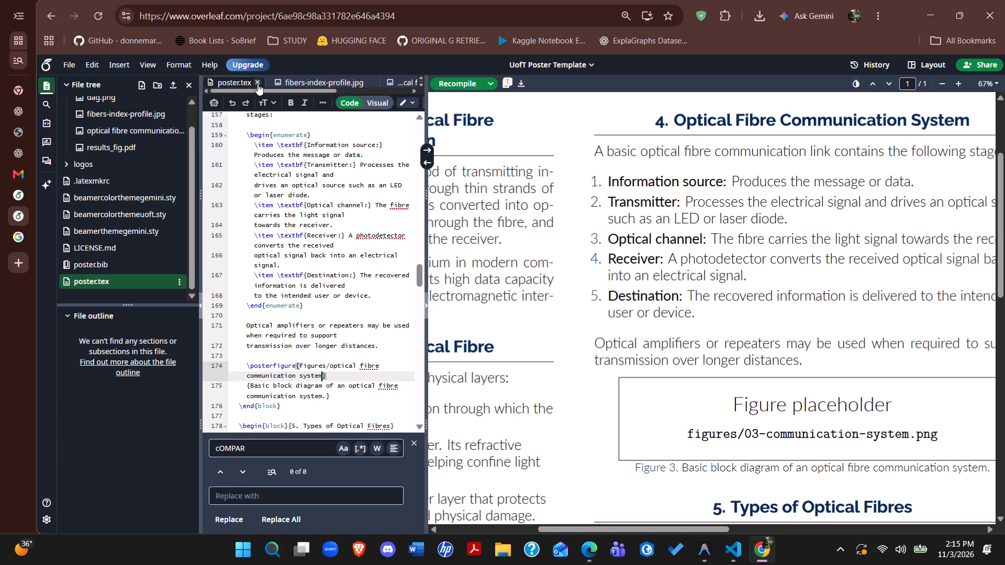
scroll(321, 83, left, 3)
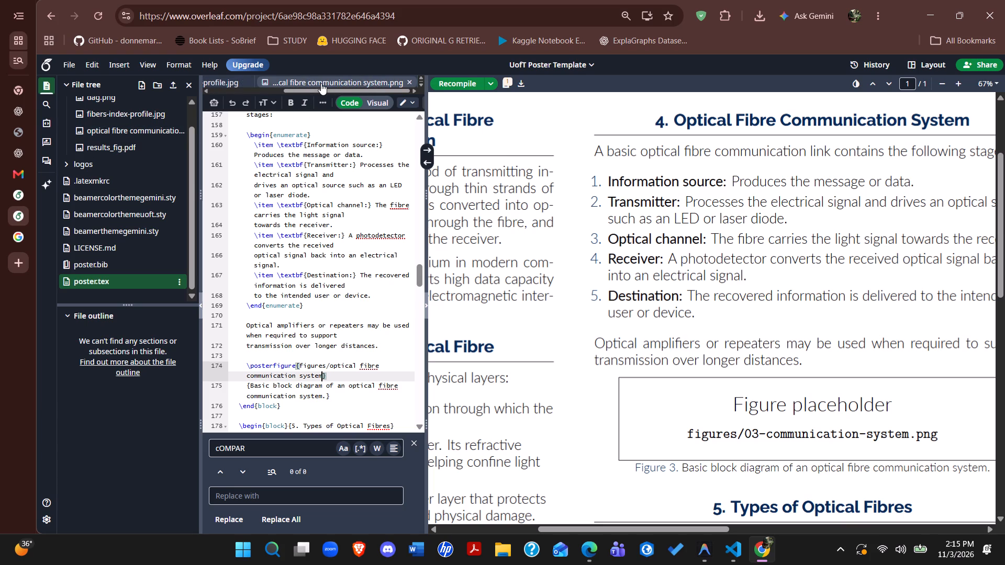
text(.png)
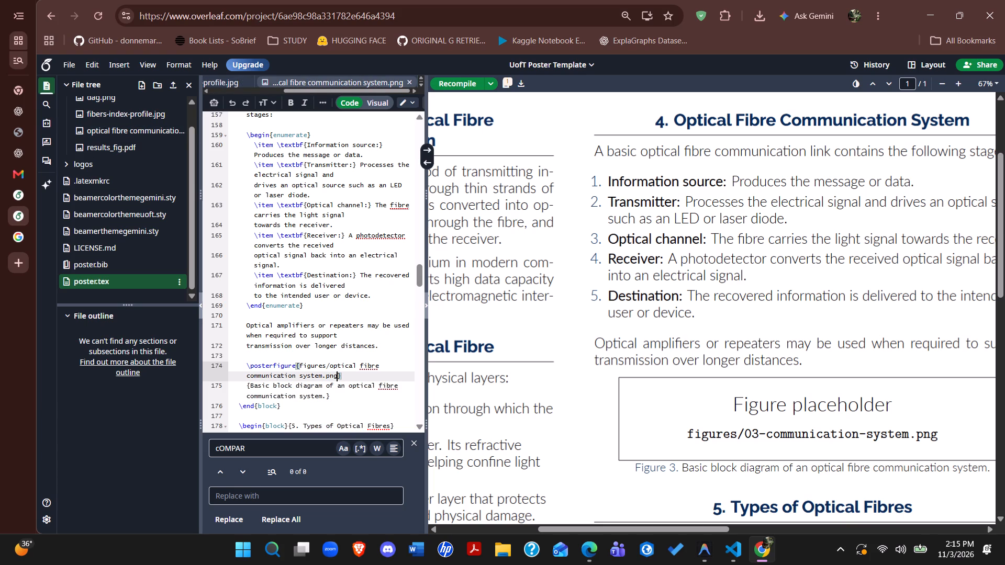
key(ctrl+s)
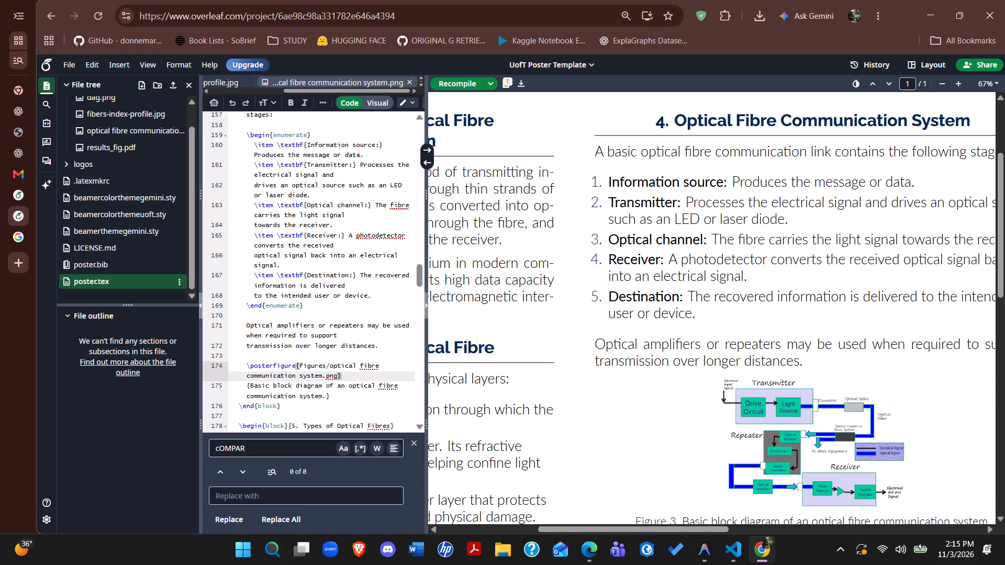
scroll(693, 335, down, 2)
scroll(693, 335, left, 1)
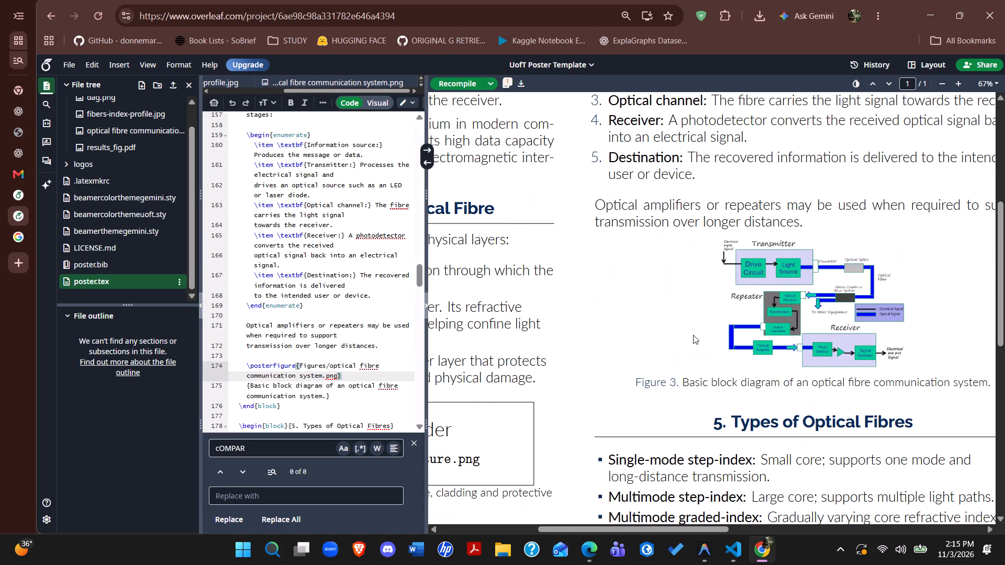
scroll(693, 335, left, 2)
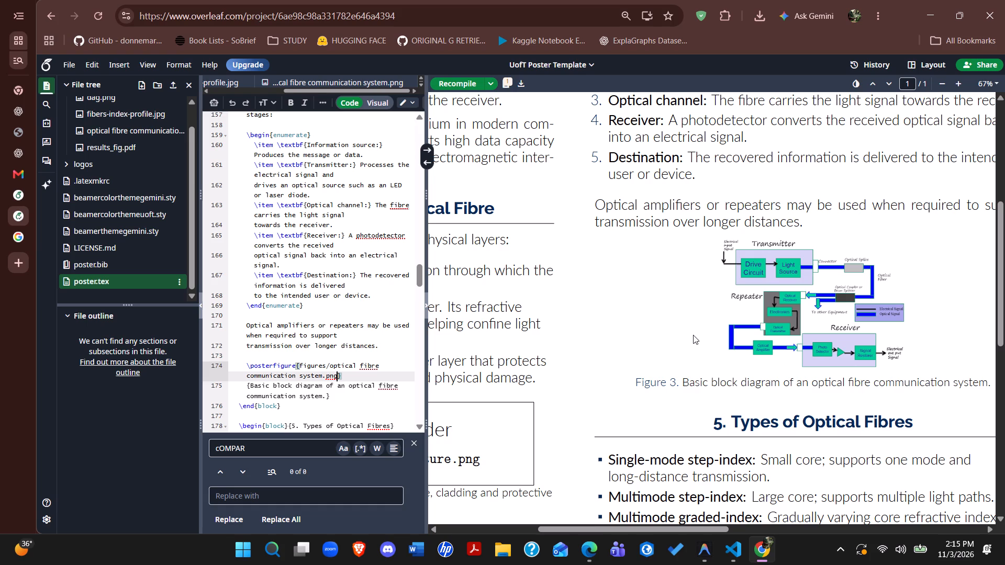
scroll(693, 335, left, 1)
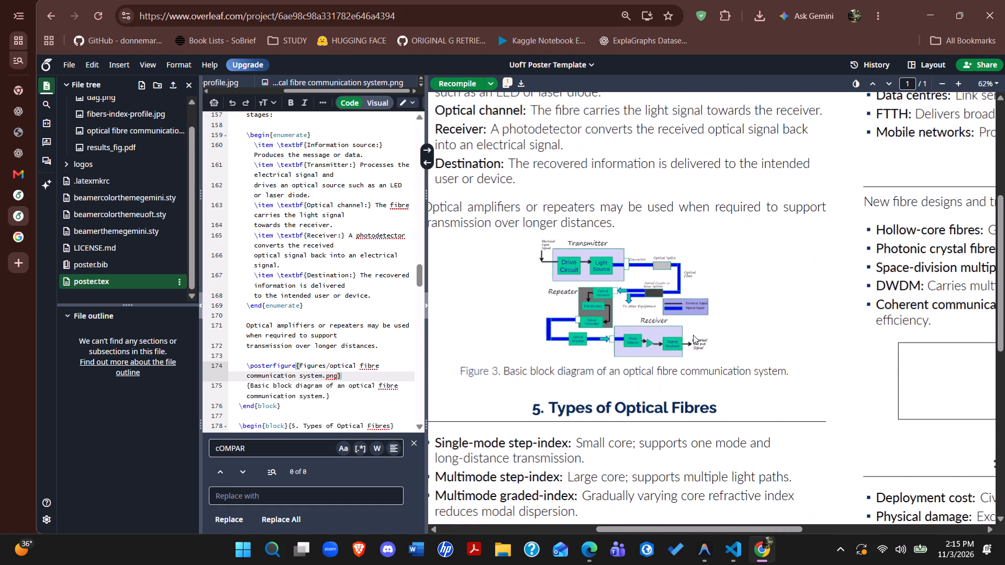
scroll(693, 335, up, 1)
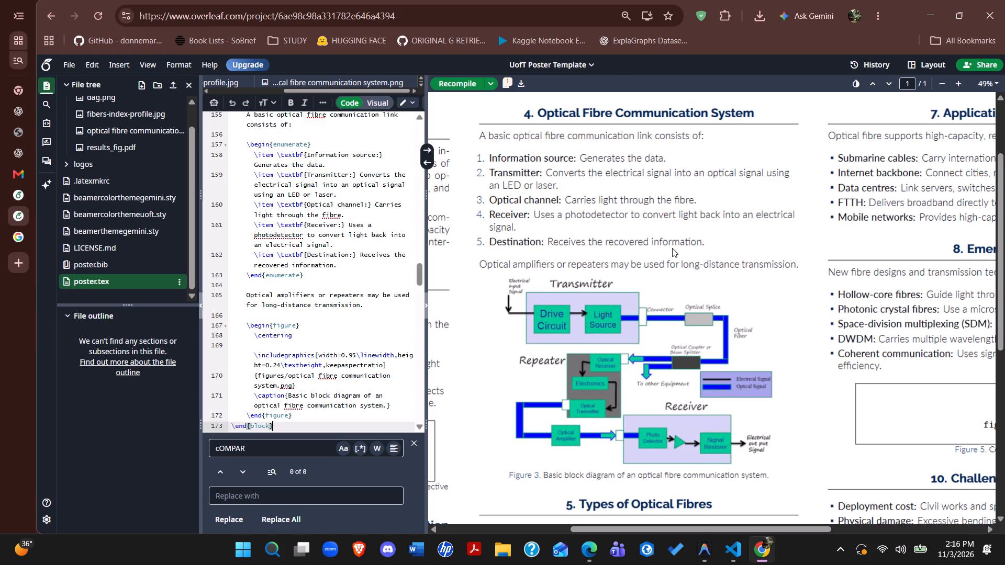
scroll(672, 248, down, 1)
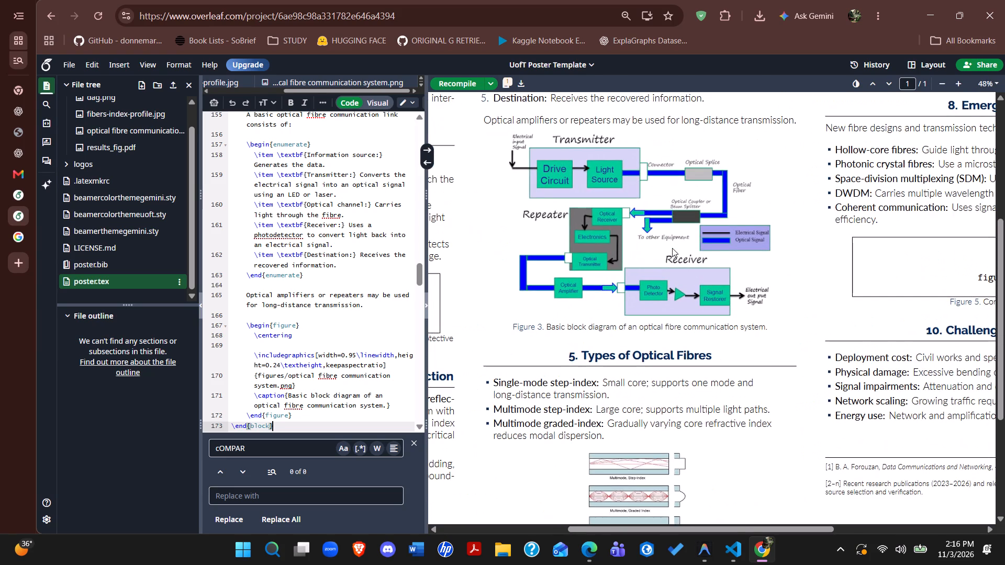
scroll(672, 248, up, 2)
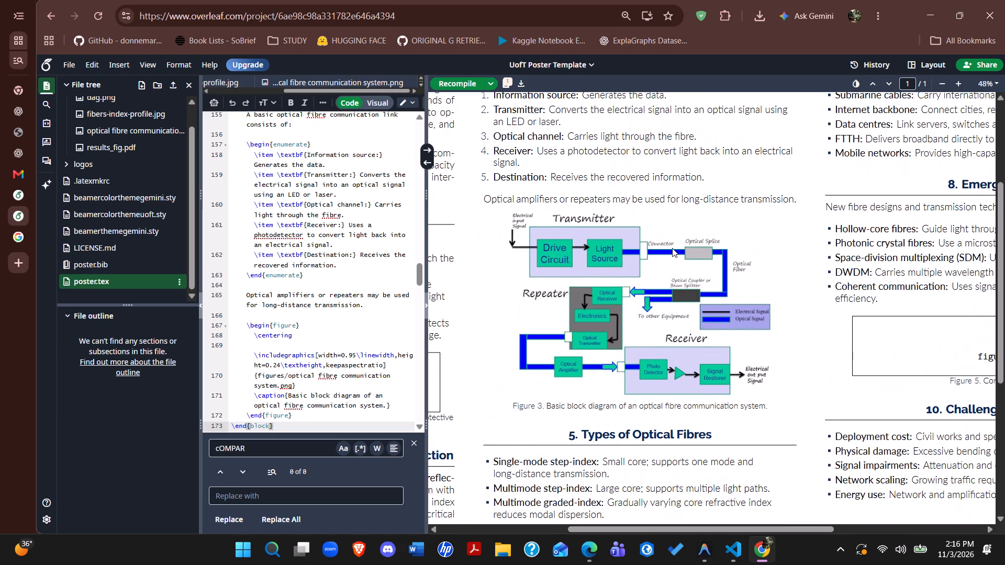
scroll(672, 248, up, 1)
scroll(672, 248, down, 1)
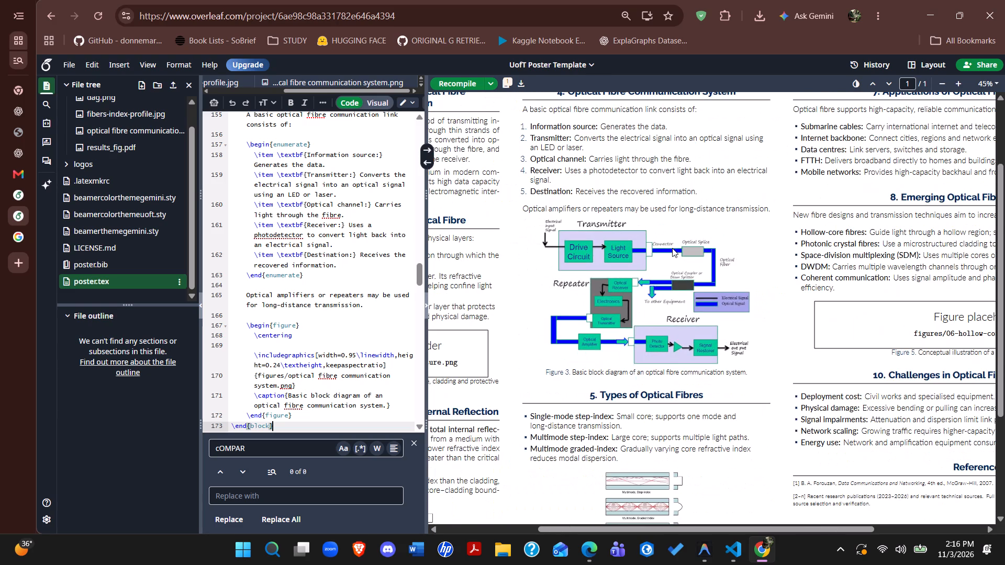
Examine the enlarged Figure 3 block diagram and Sections 4 to 6 in the compiled poster preview.
scroll(672, 248, down, 2)
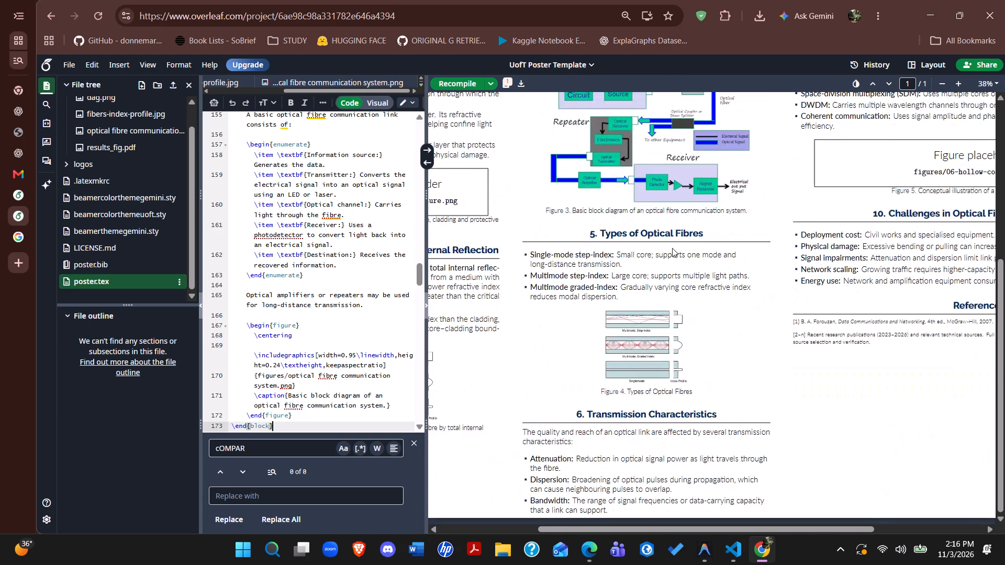
scroll(672, 248, up, 1)
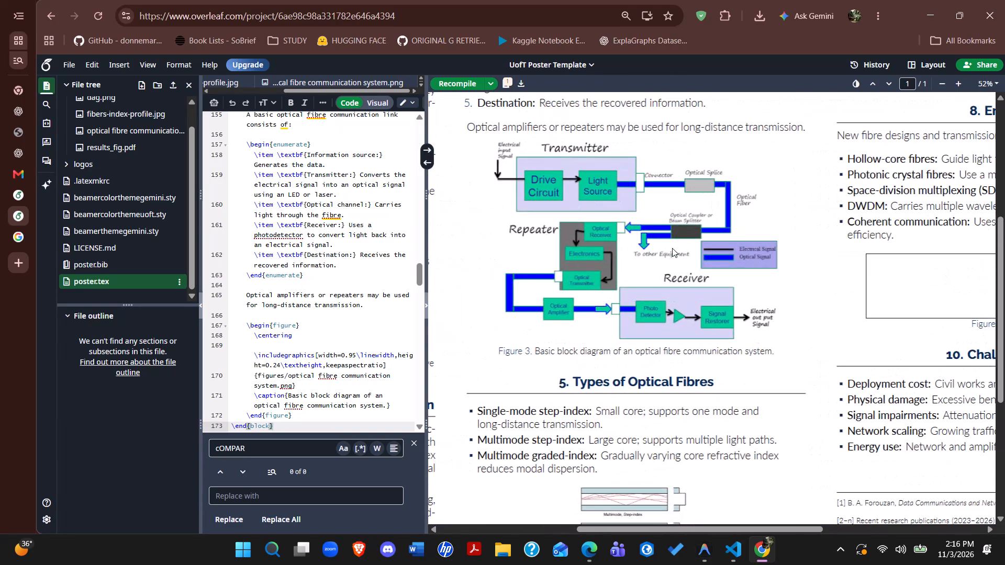
scroll(672, 248, up, 2)
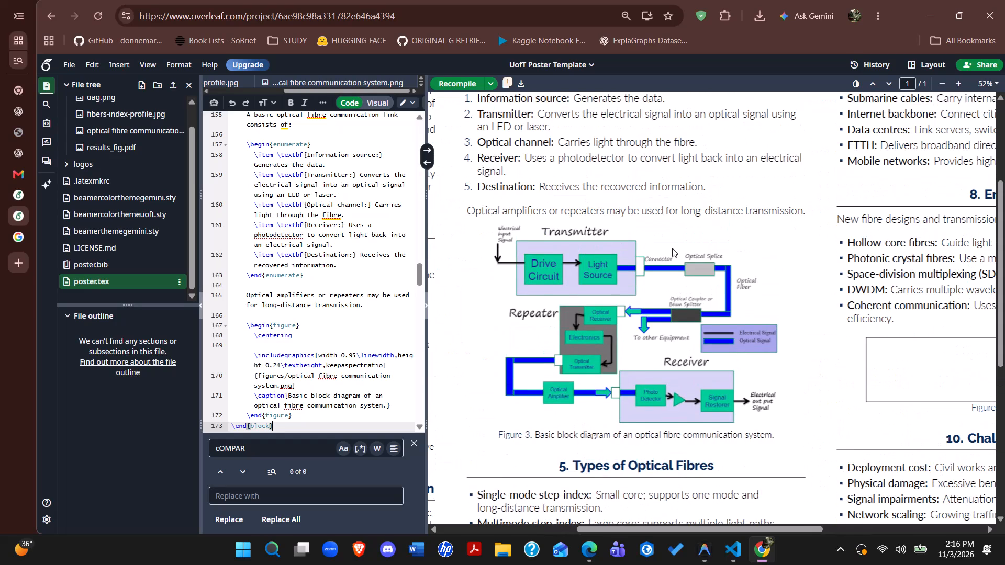
scroll(672, 248, up, 1)
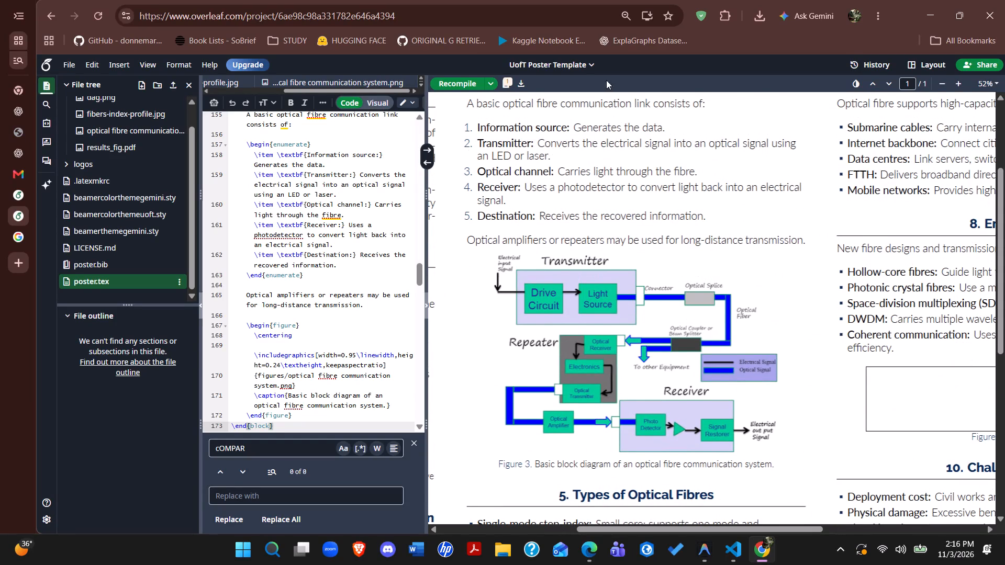
scroll(565, 179, down, 1)
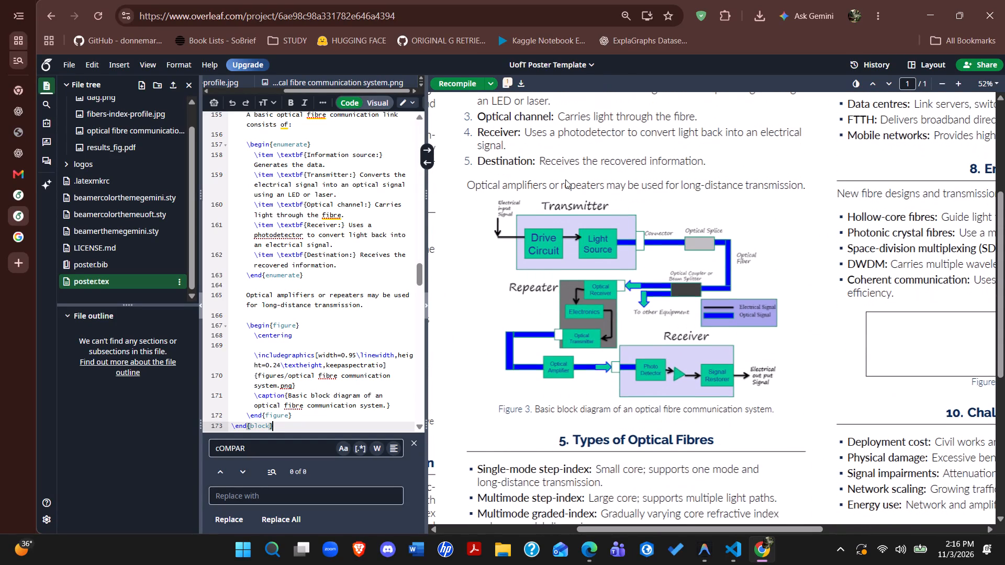
scroll(565, 179, down, 1)
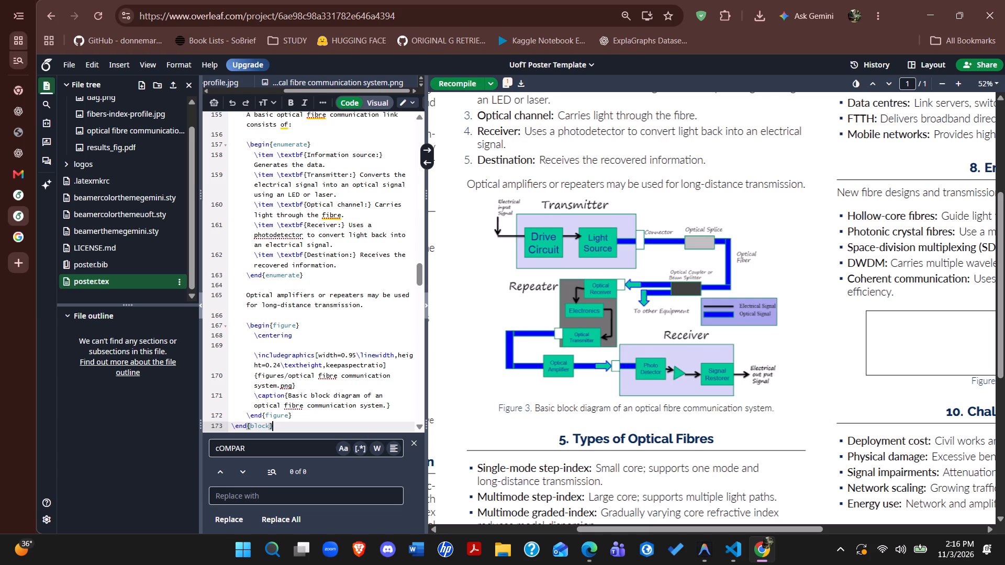
scroll(565, 179, up, 1)
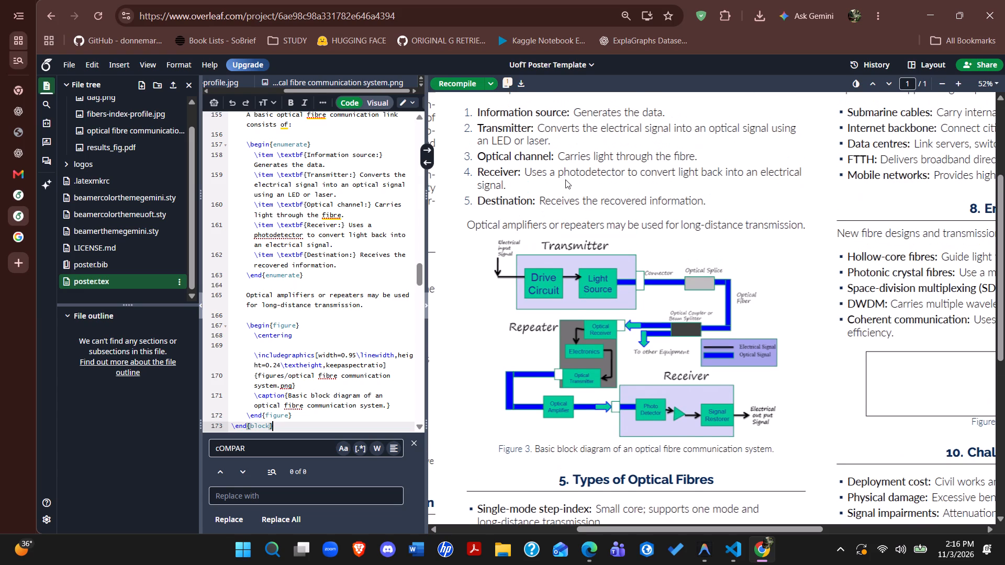
scroll(565, 179, down, 1)
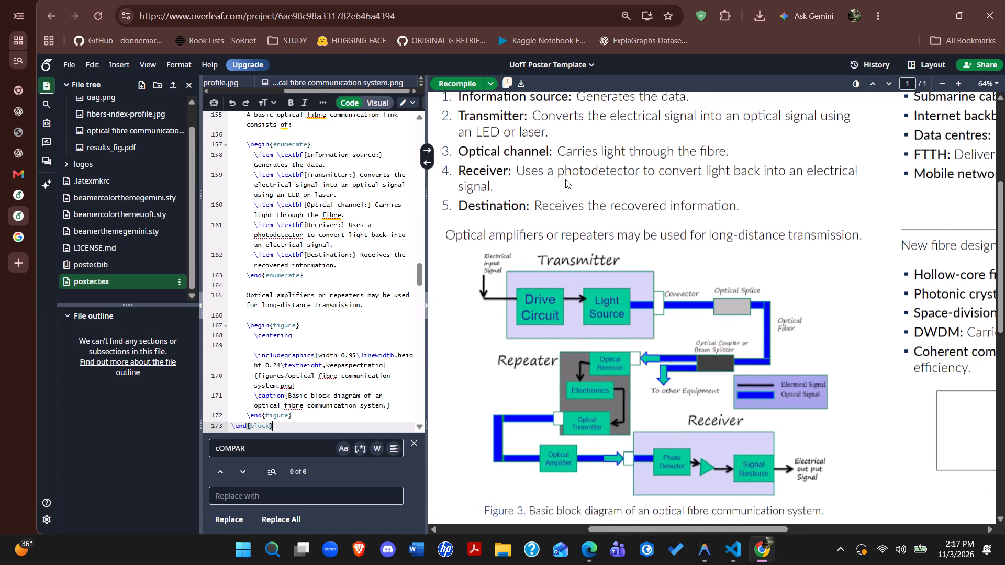
scroll(565, 179, down, 2)
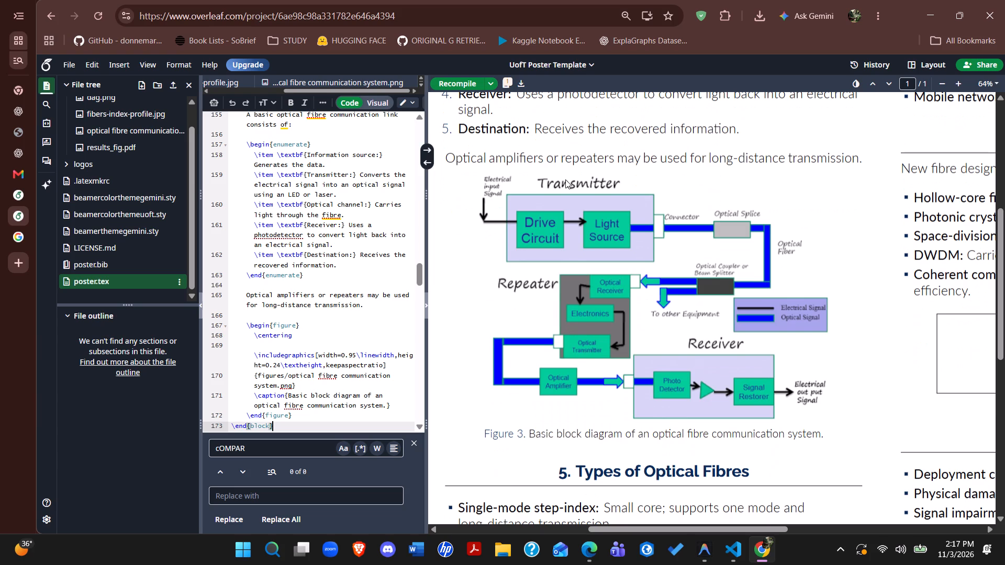
scroll(565, 179, down, 1)
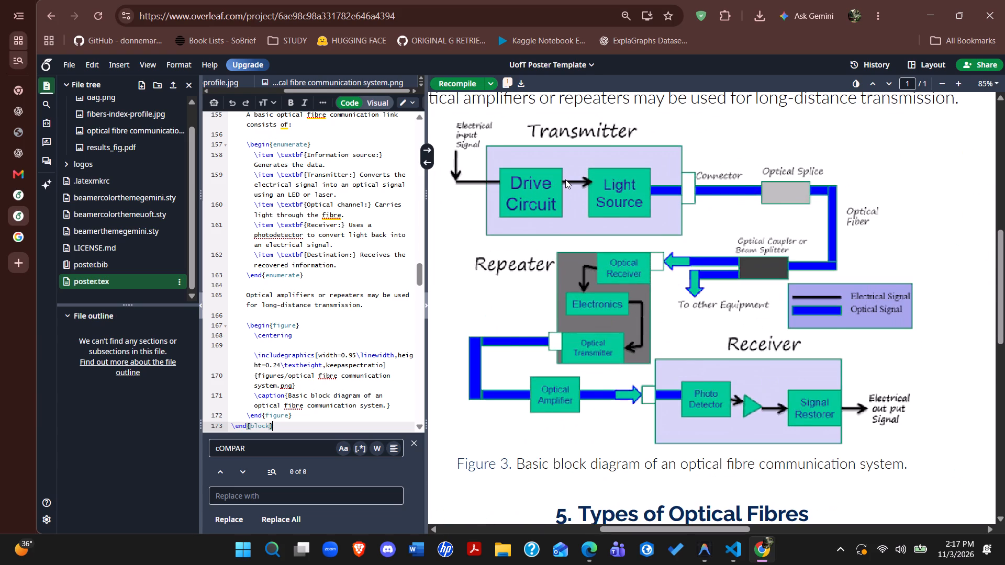
scroll(565, 179, down, 3)
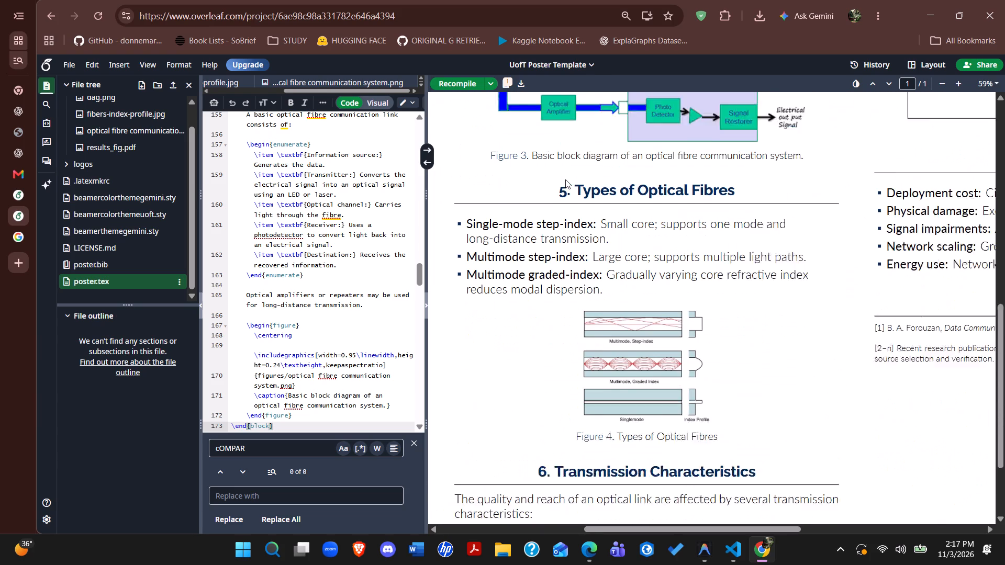
scroll(565, 179, down, 3)
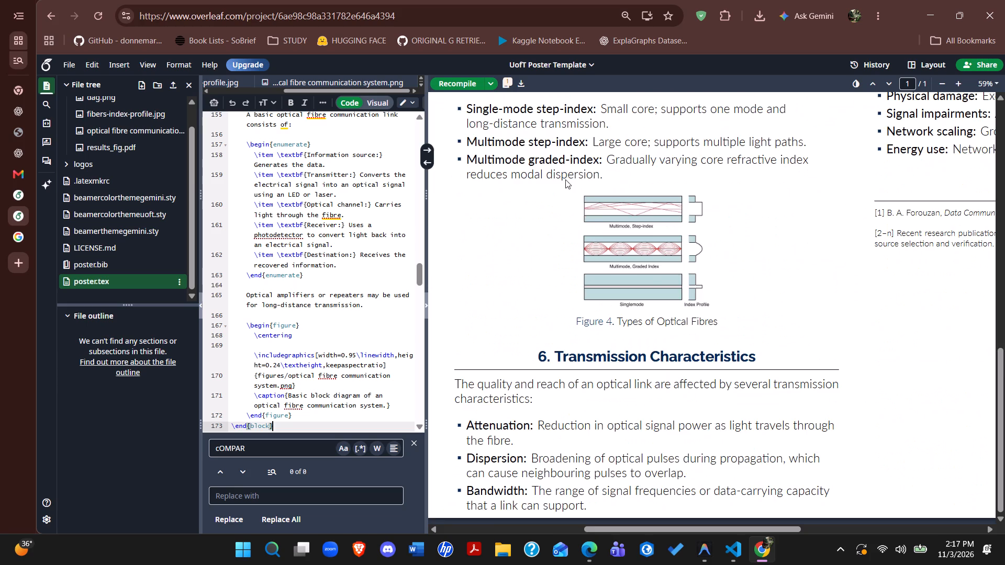
scroll(565, 179, down, 1)
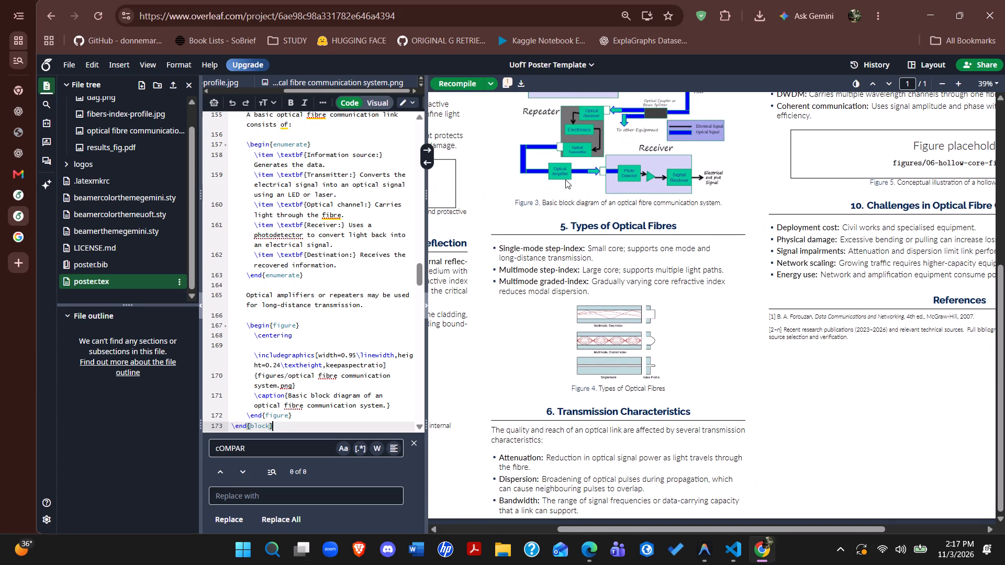
scroll(565, 179, up, 3)
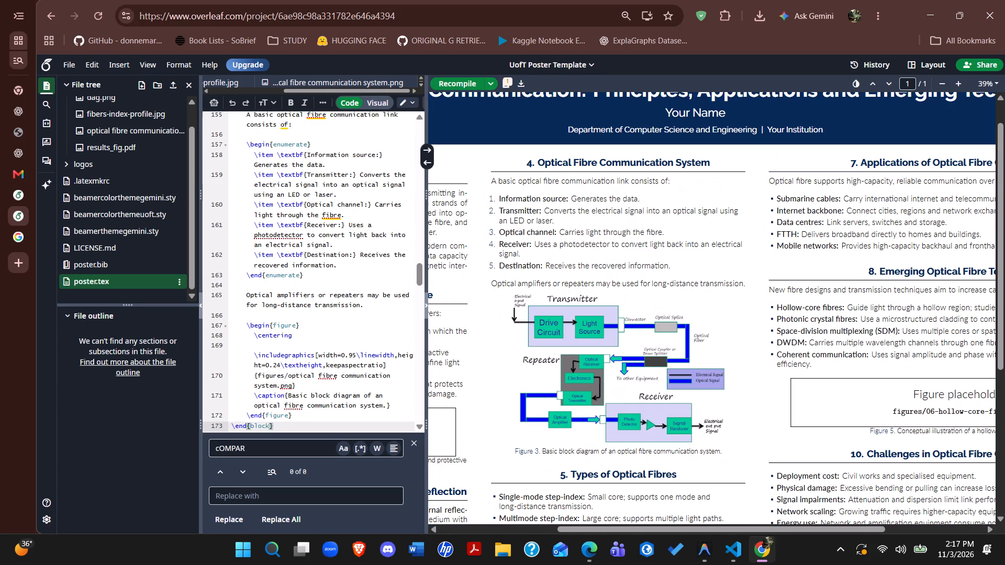
Review the poster's first column, Sections 1 to 3, and its figures alongside the second column in the preview.
scroll(565, 179, right, 3)
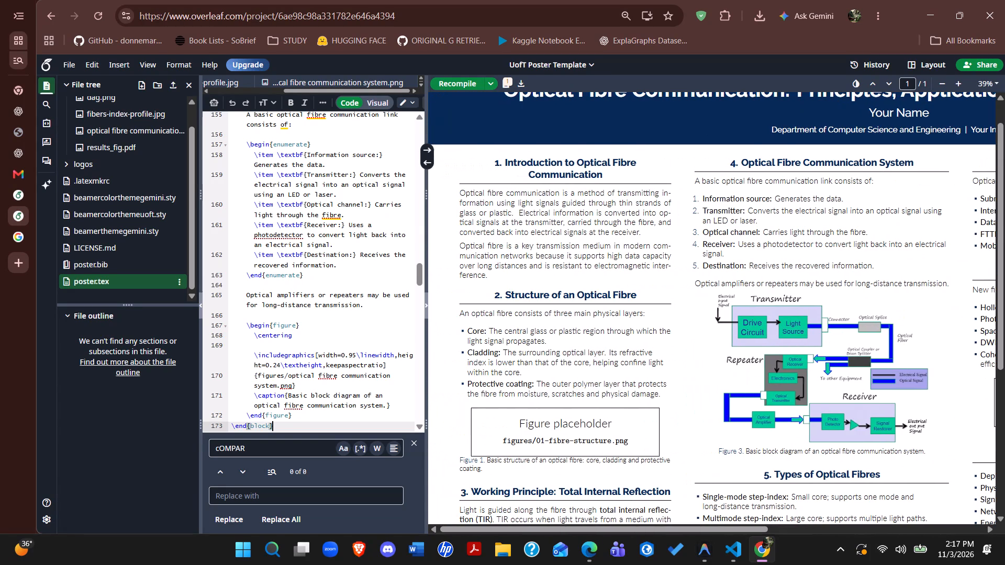
scroll(565, 179, down, 1)
scroll(565, 179, up, 1)
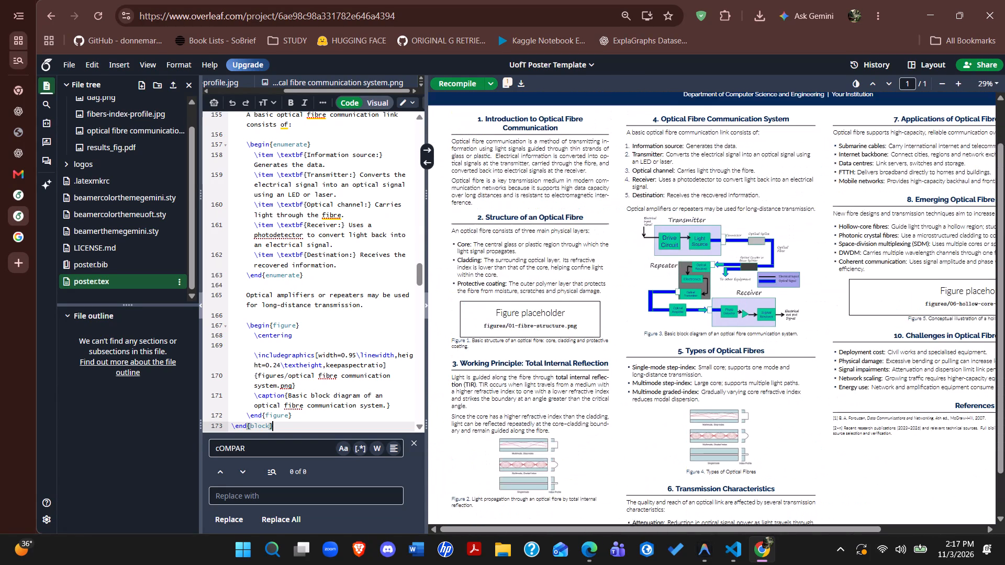
scroll(565, 179, up, 1)
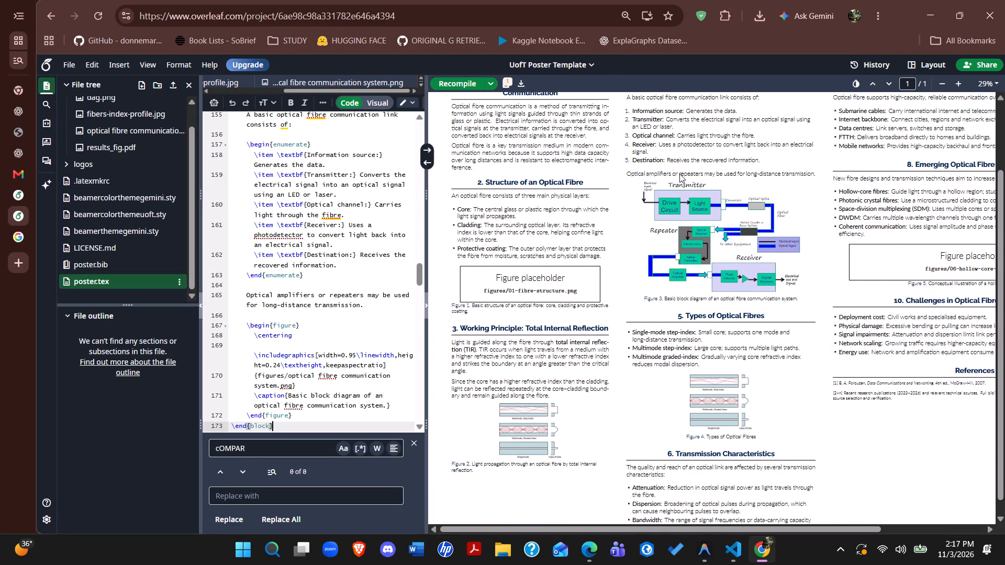
scroll(679, 174, down, 1)
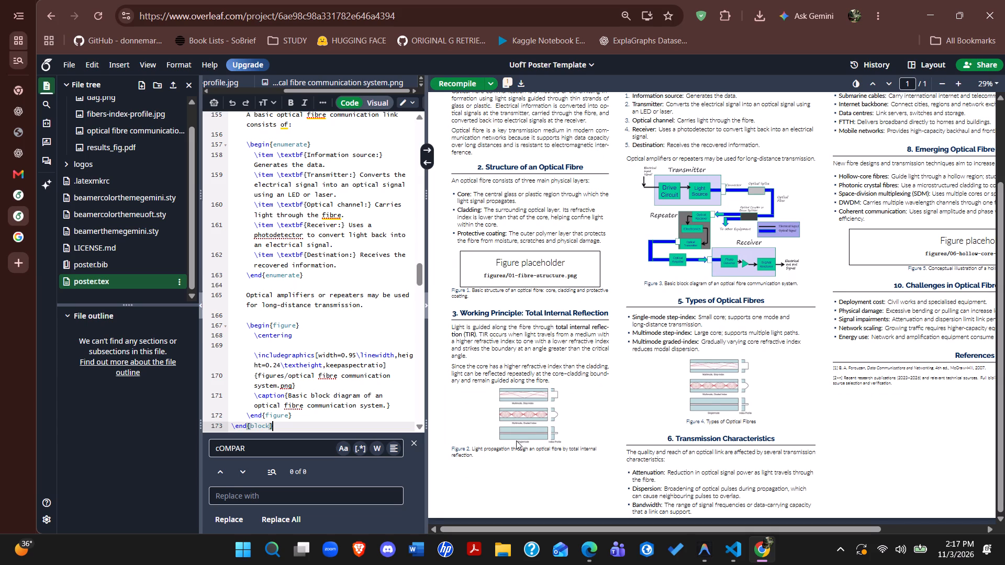
scroll(516, 440, up, 1)
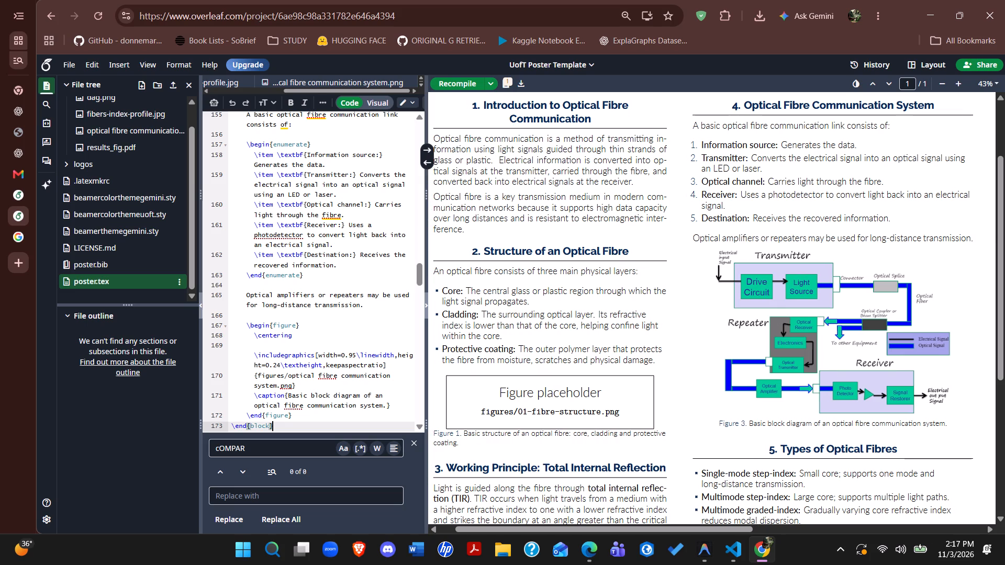
scroll(553, 298, down, 1)
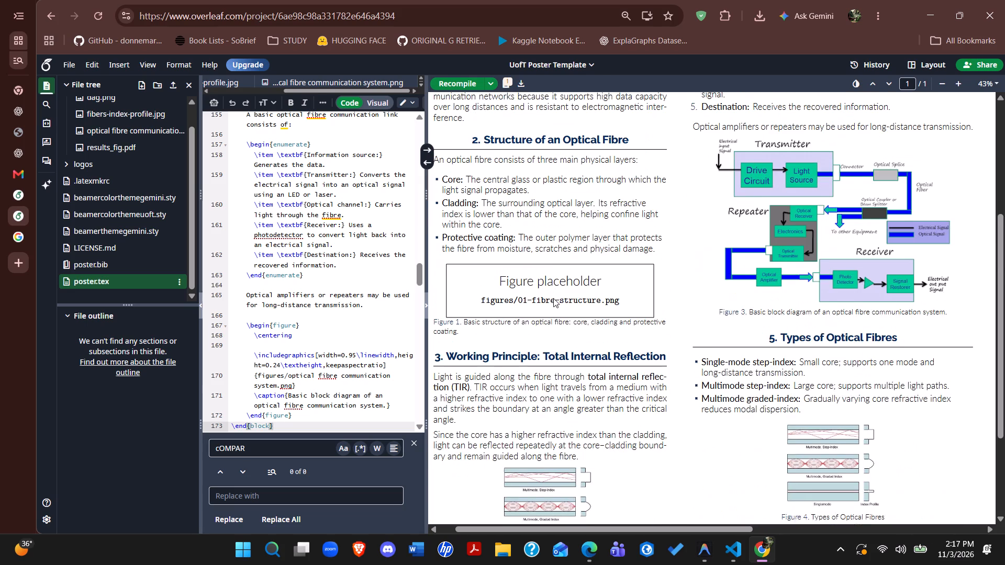
scroll(553, 298, down, 1)
Switch to the Google results tab and run an image search for "structure of optical fiber with diagram".
click(20, 231)
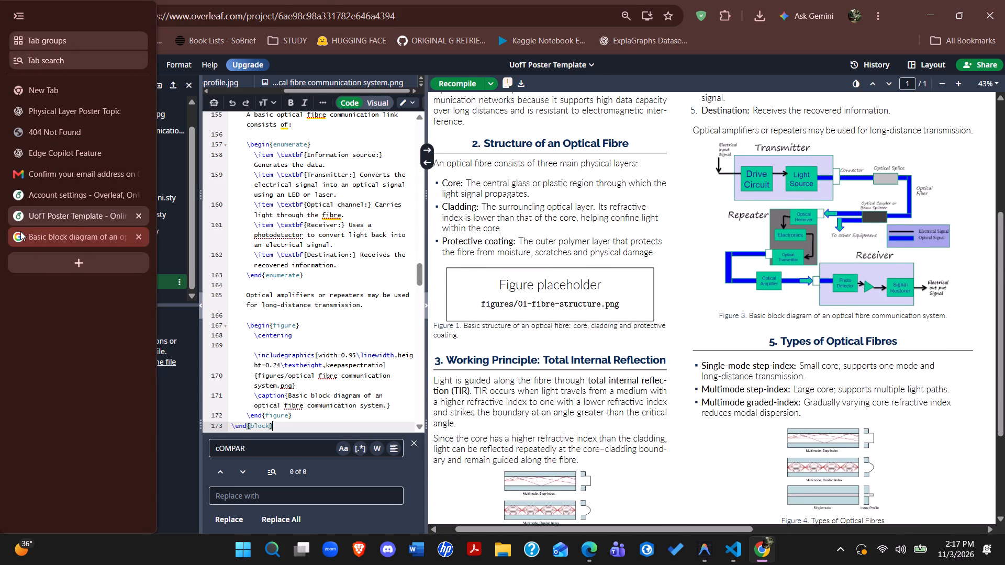
click(266, 12)
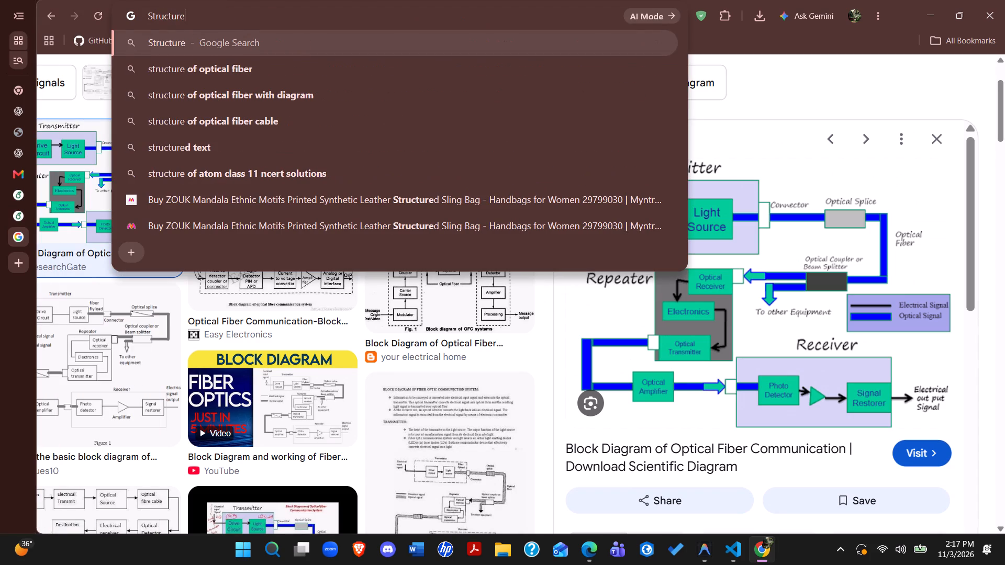
key(space)
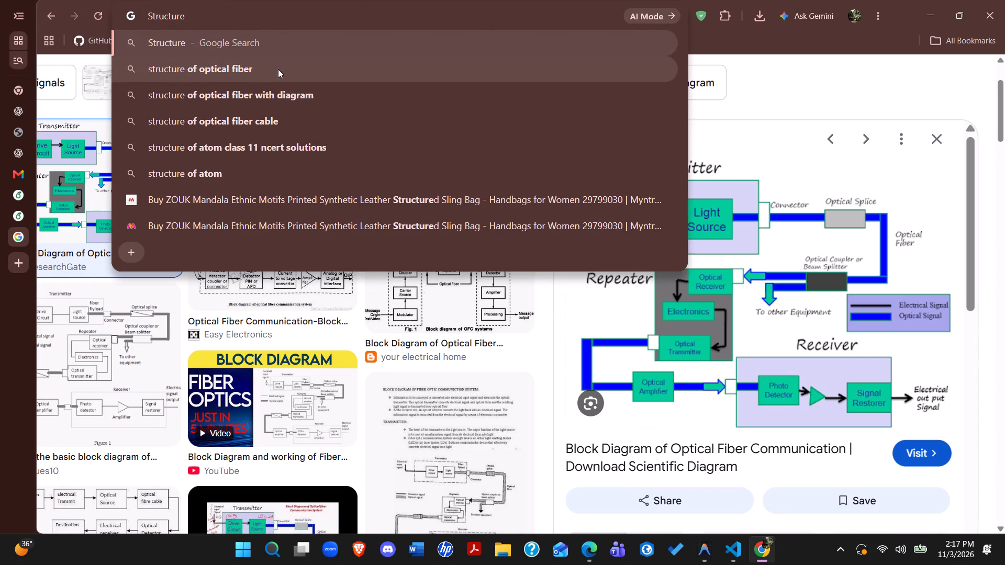
click(289, 90)
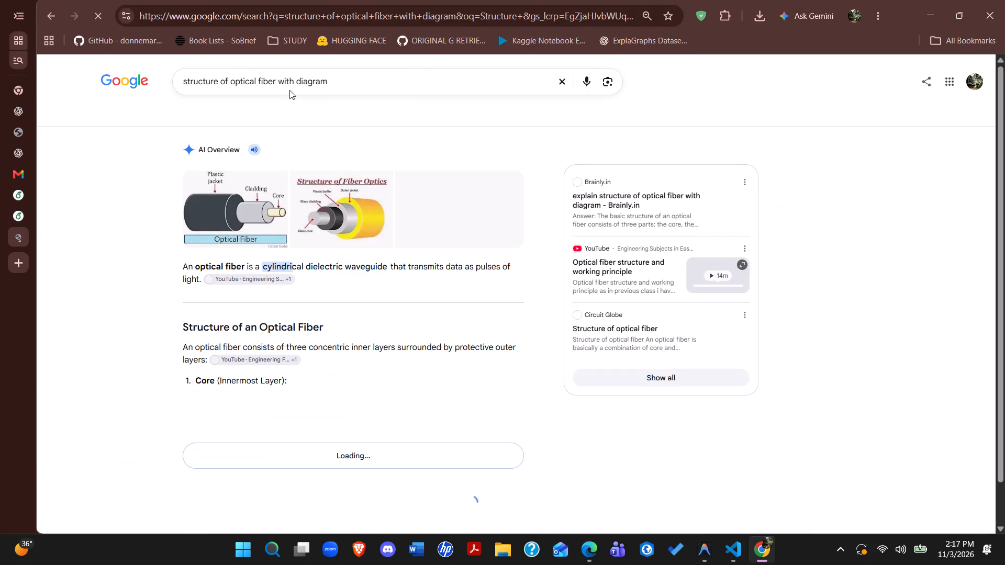
click(244, 113)
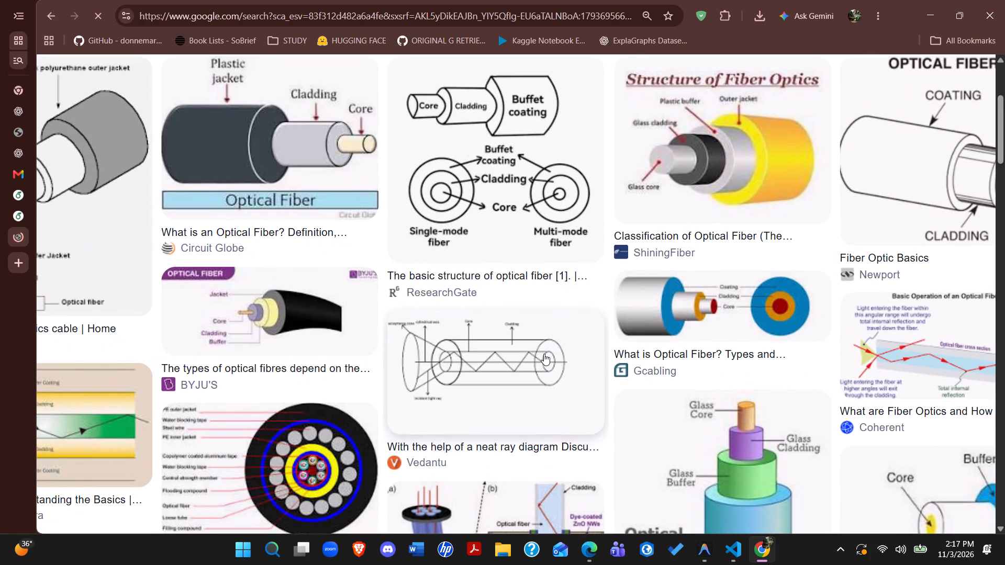
Open the Gcabling coating, cladding and core diagram and save it to Downloads as structure.jpg.
click(708, 298)
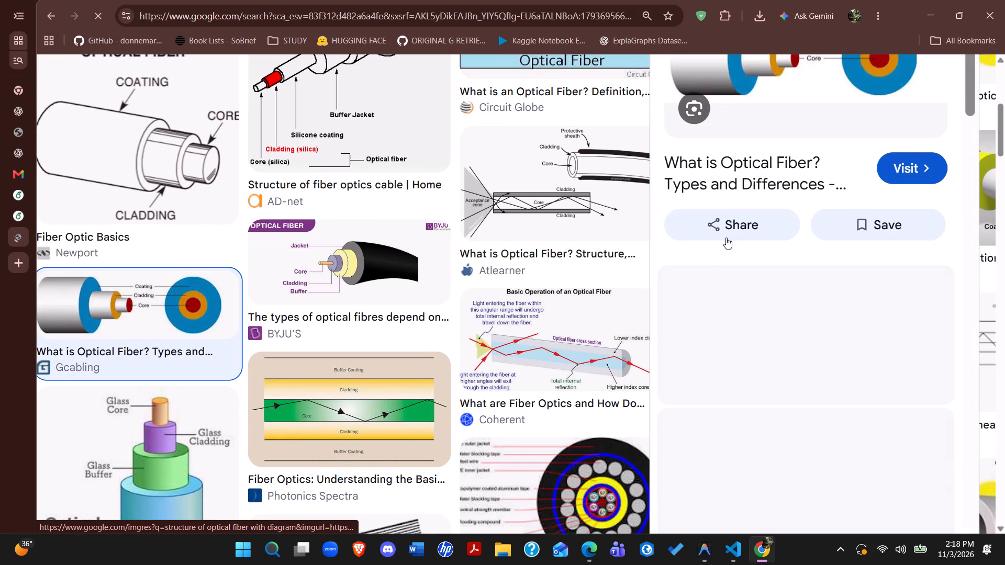
scroll(726, 238, up, 4)
scroll(549, 266, up, 1)
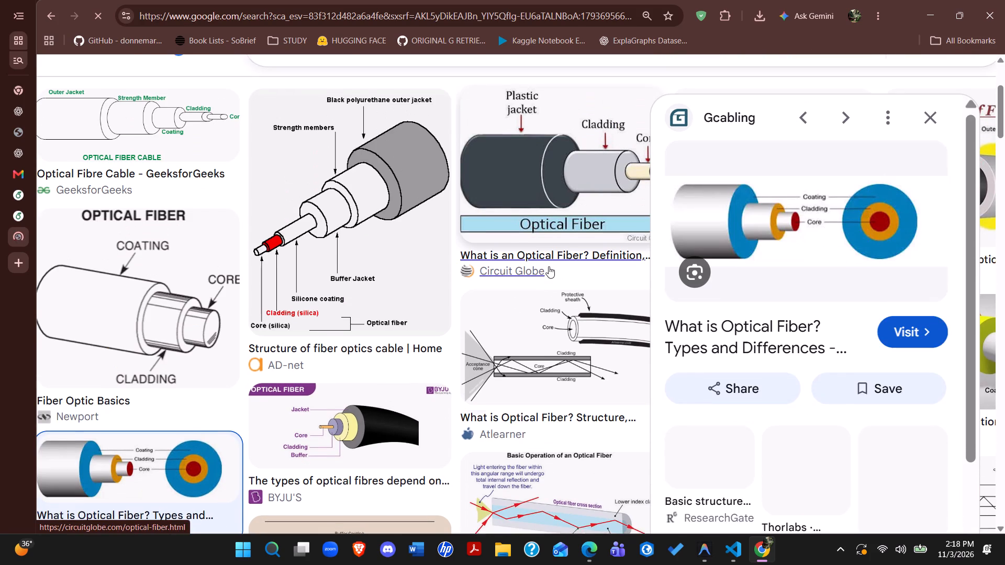
scroll(549, 266, up, 1)
right_click(764, 196)
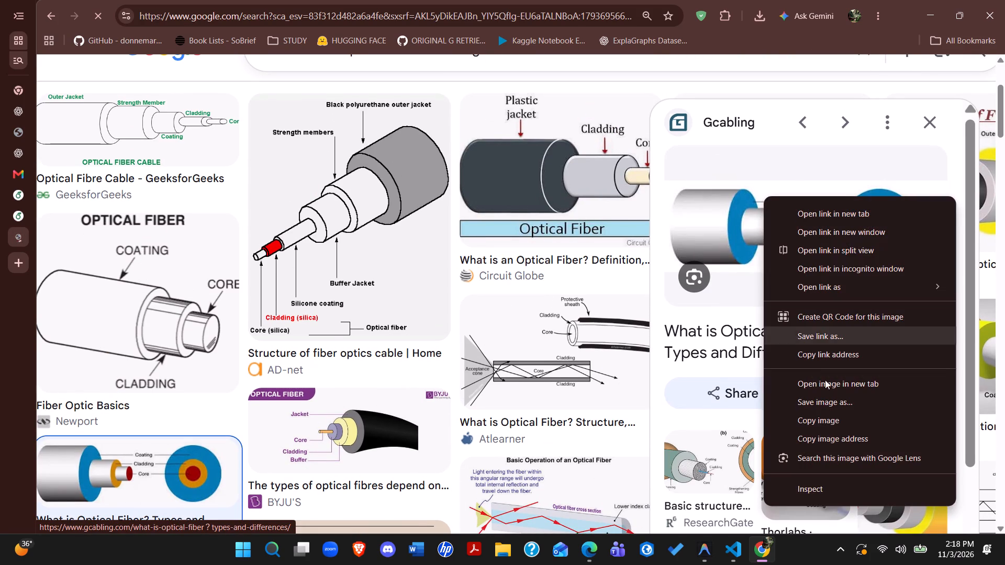
click(821, 404)
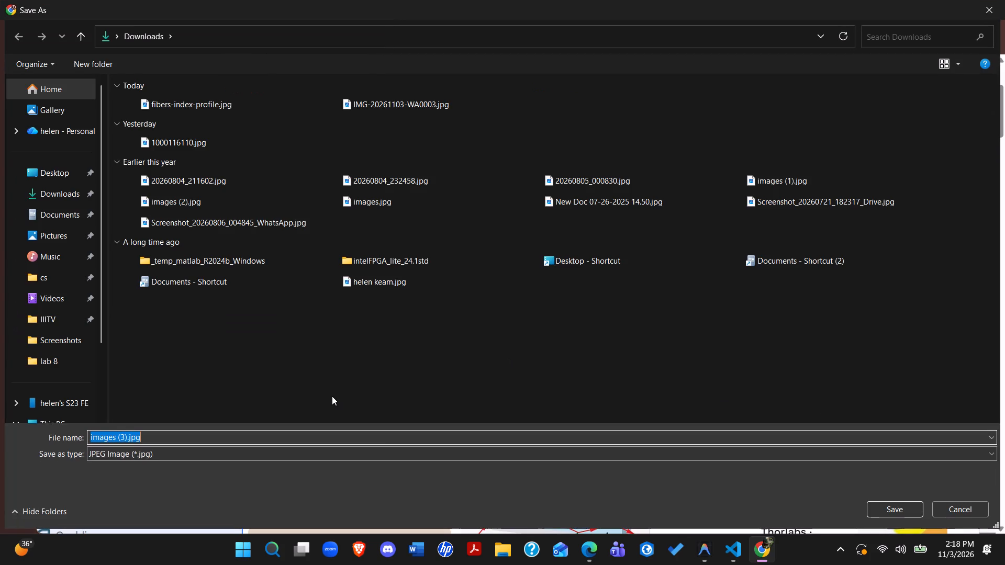
key(BackSpace)
text(structure)
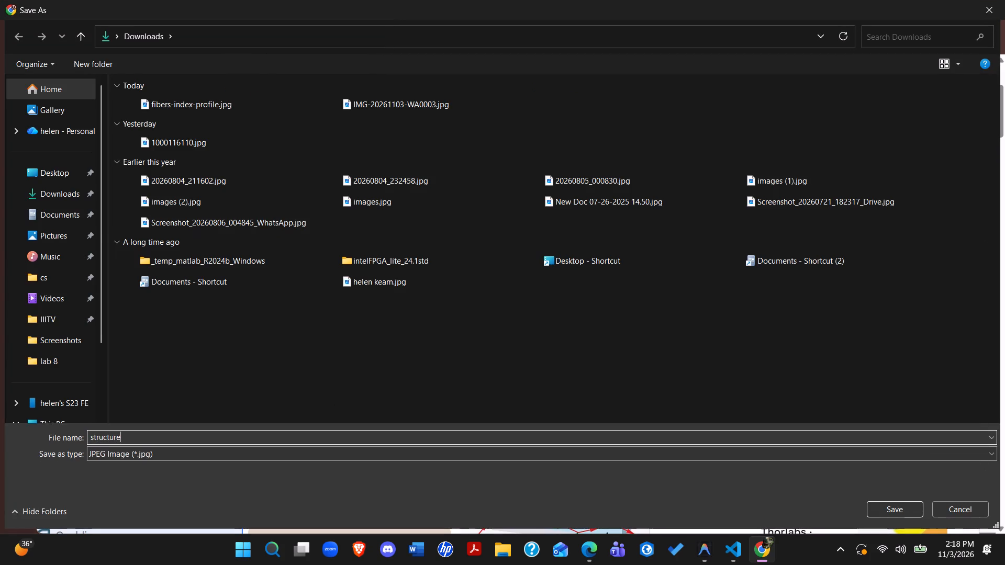
click(904, 512)
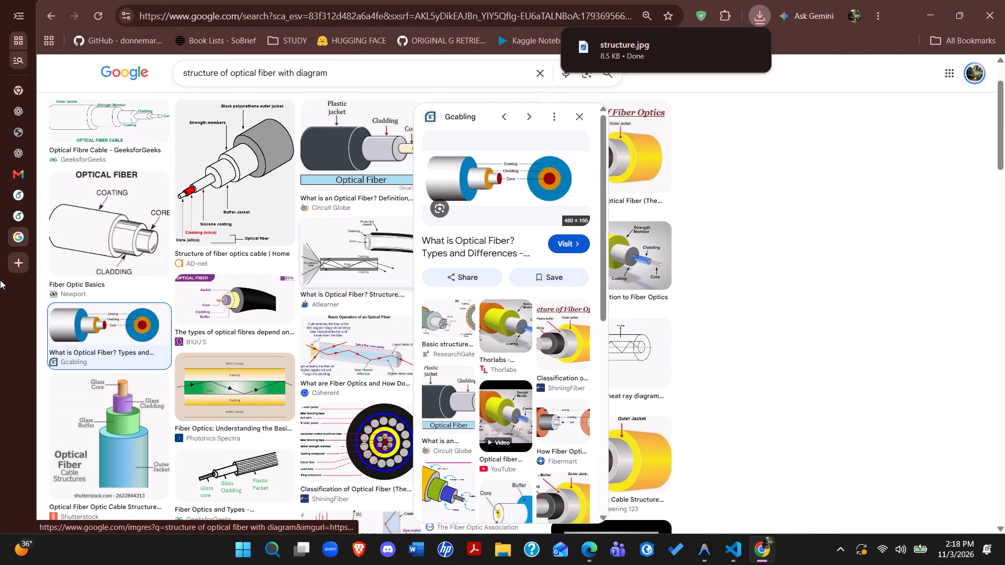
Switch to the Overleaf poster project and upload the downloaded structure.jpg into the figures folder.
click(59, 217)
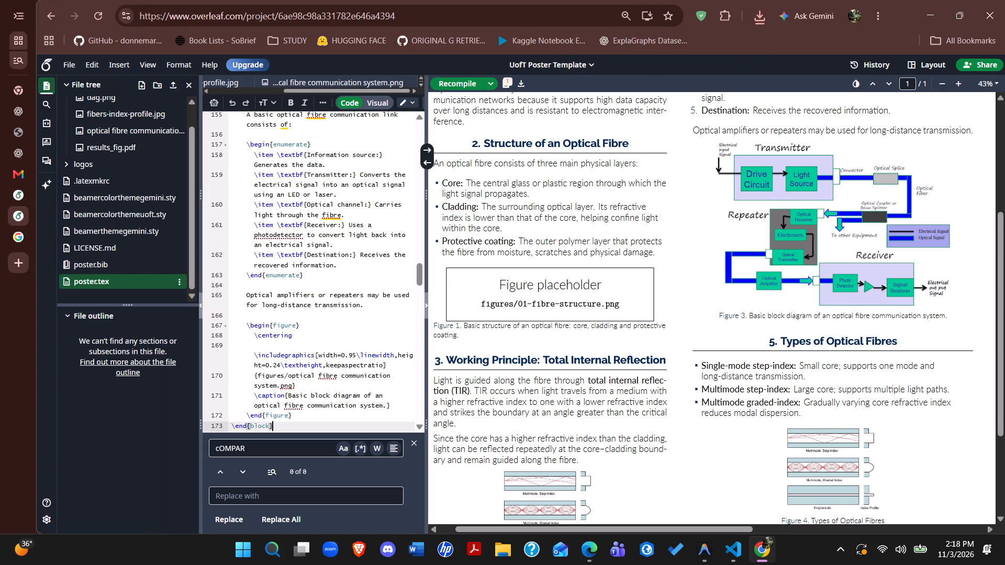
click(764, 13)
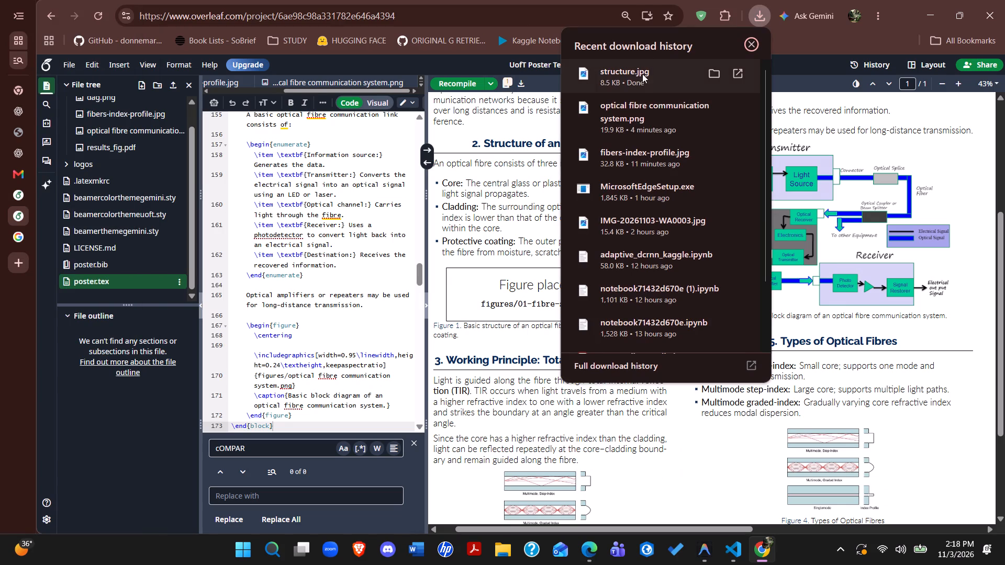
drag(641, 74, 128, 93)
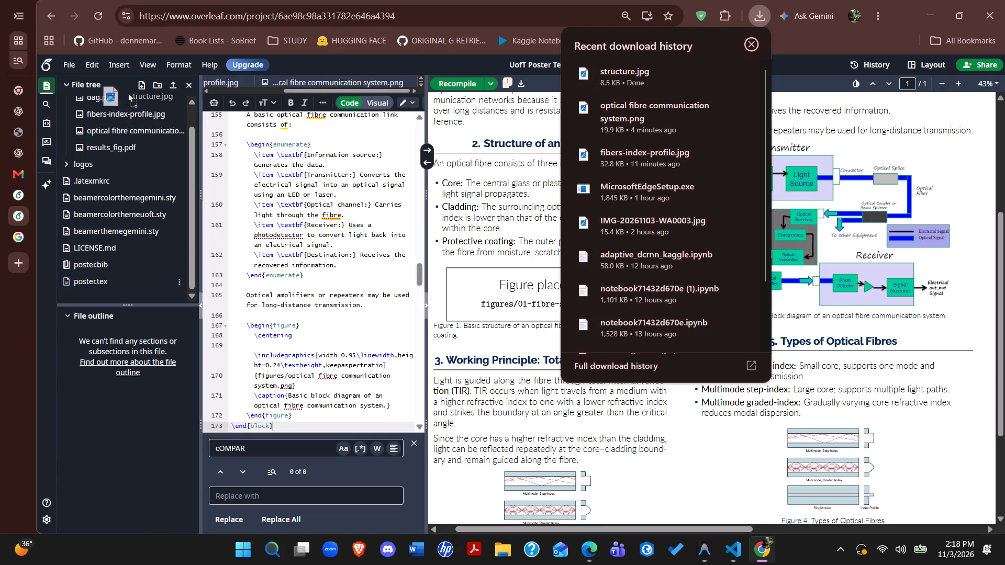
drag(128, 93, 126, 107)
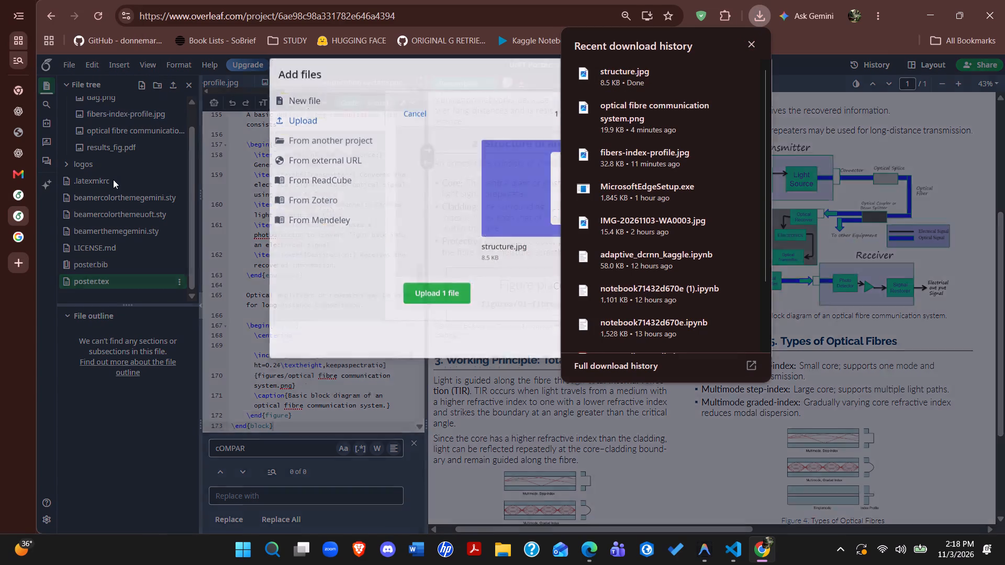
click(418, 306)
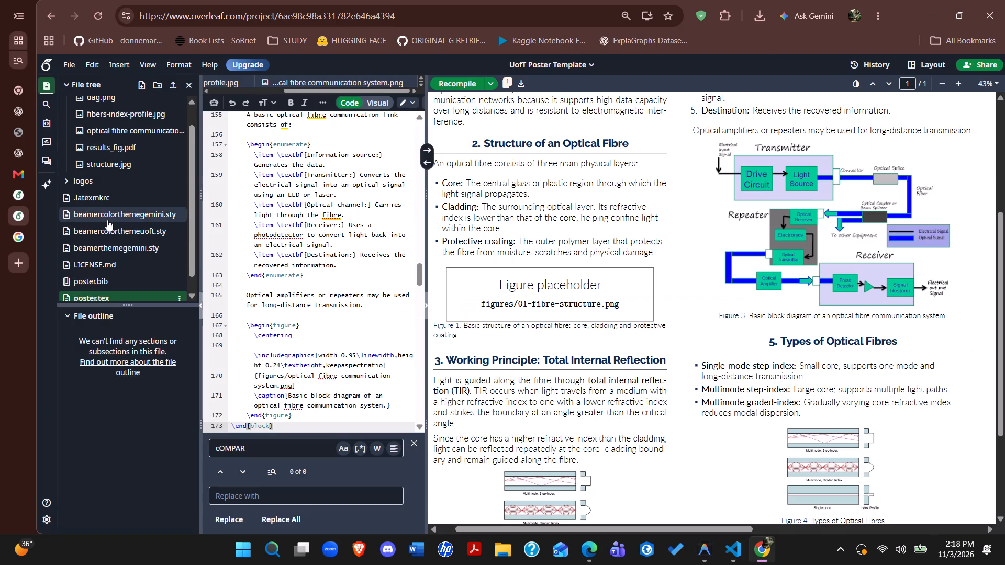
scroll(107, 220, up, 1)
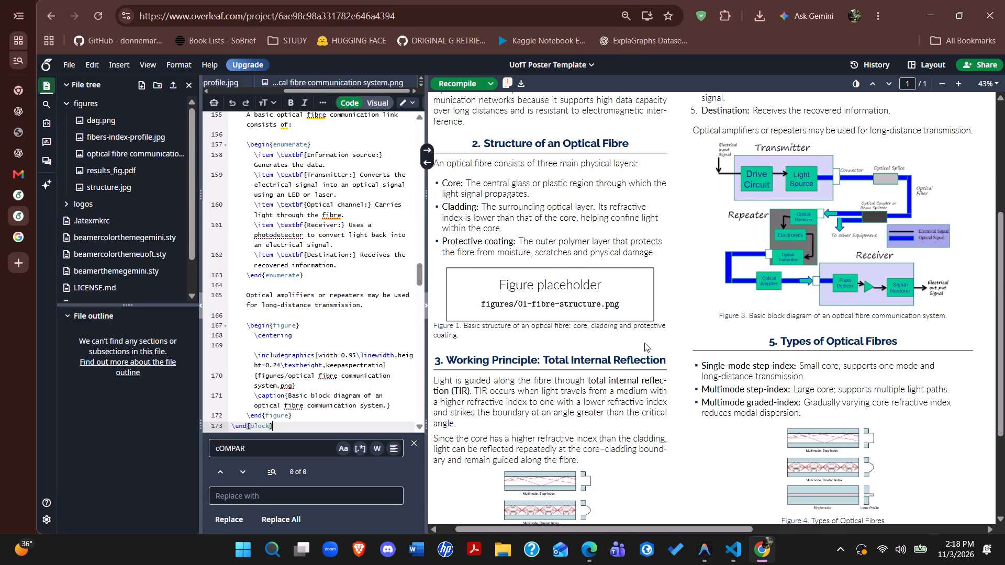
Find "Total" in poster.tex, change Section 3's figure file to figures/structure.jpg, and recompile to check the poster preview.
scroll(644, 343, down, 1)
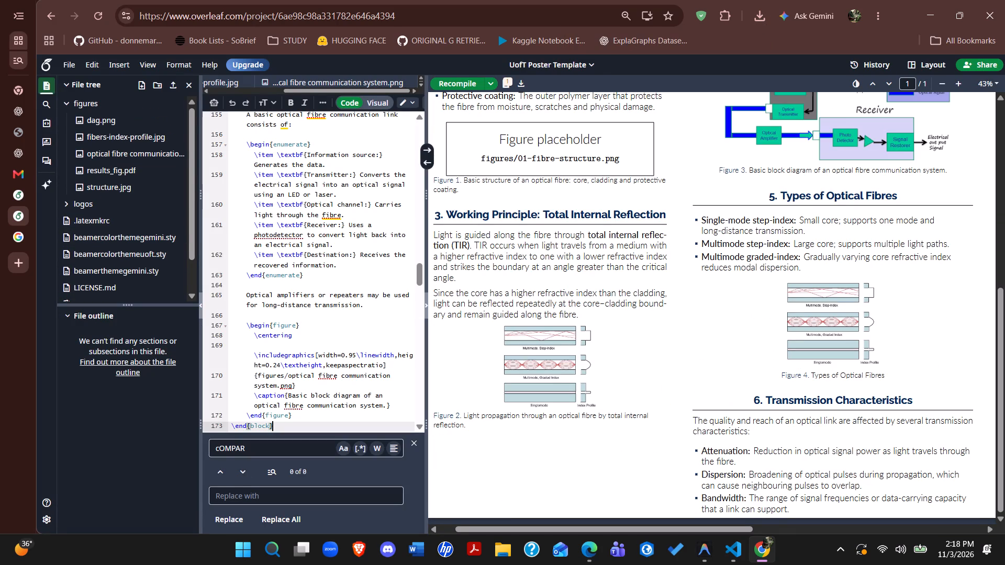
key(ctrl+f)
key(BackSpace)
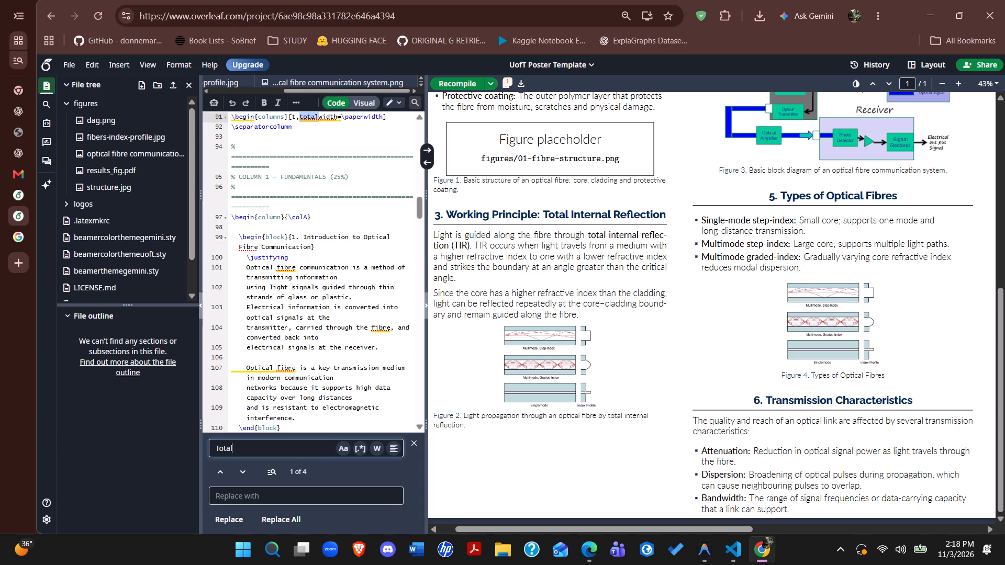
key(Return)
scroll(274, 379, down, 2)
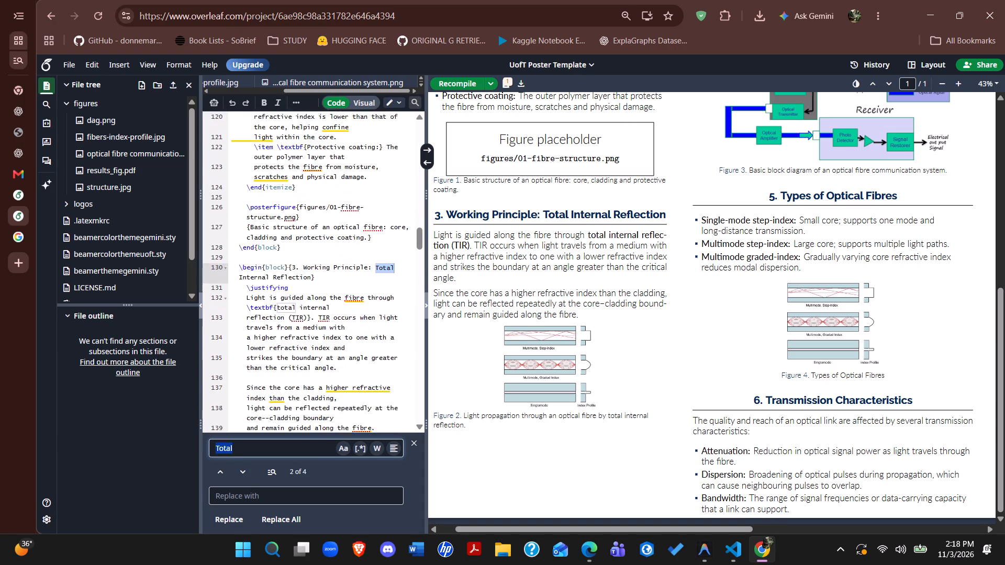
scroll(274, 379, down, 2)
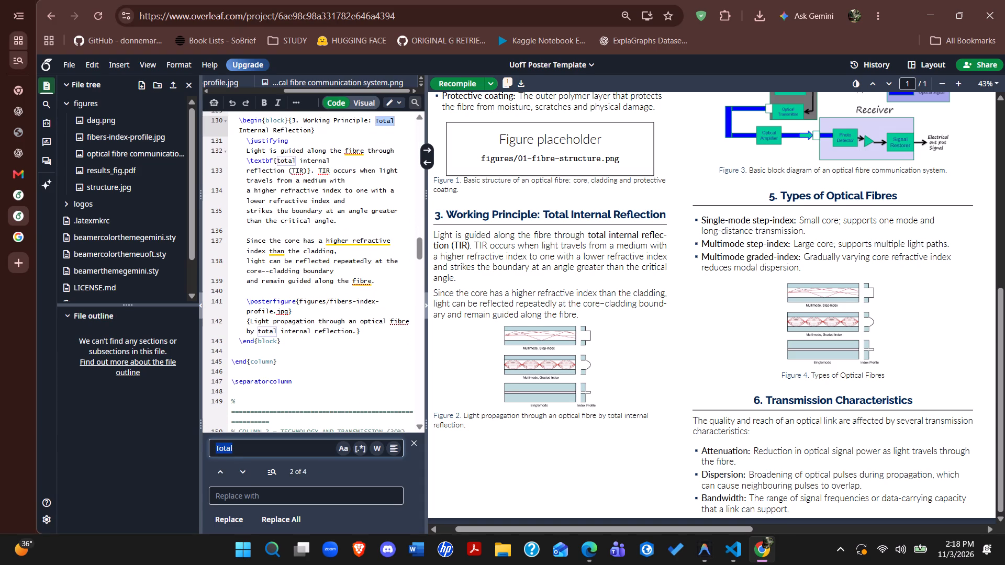
drag(288, 311, 331, 304)
key(BackSpace)
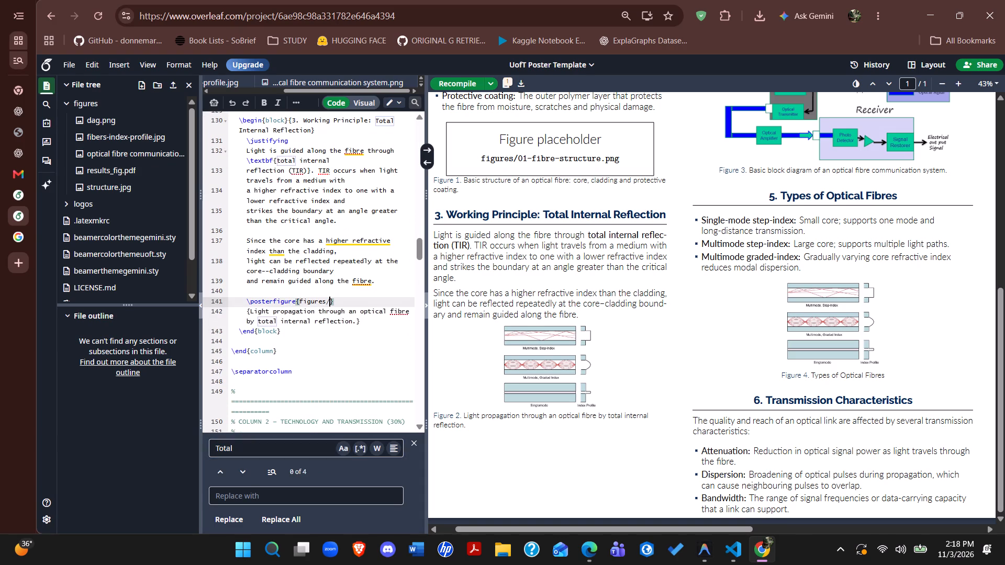
text(structure.)
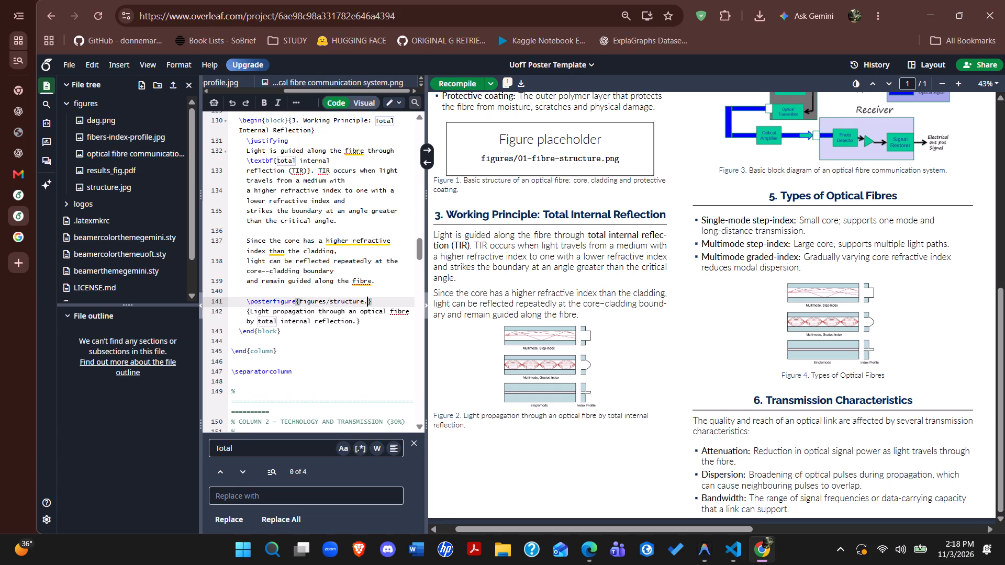
key(space)
key(BackSpace)
text(jpg)
key(ctrl+s)
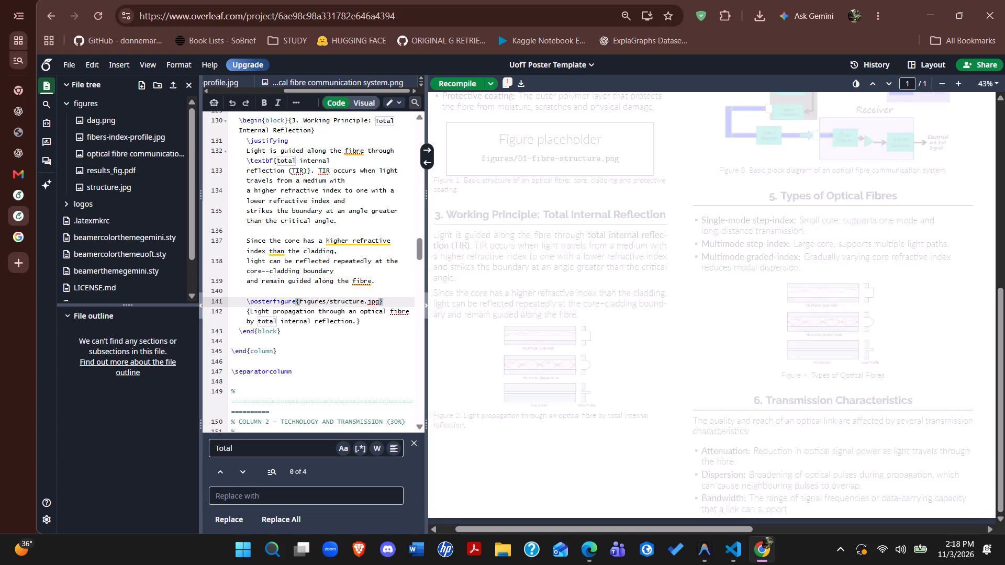
scroll(518, 356, up, 1)
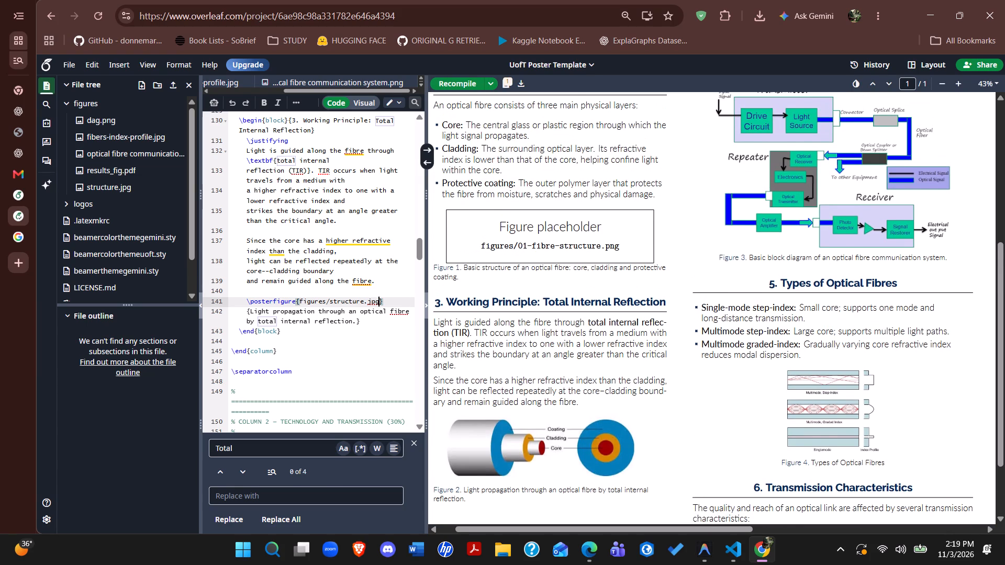
scroll(518, 356, down, 1)
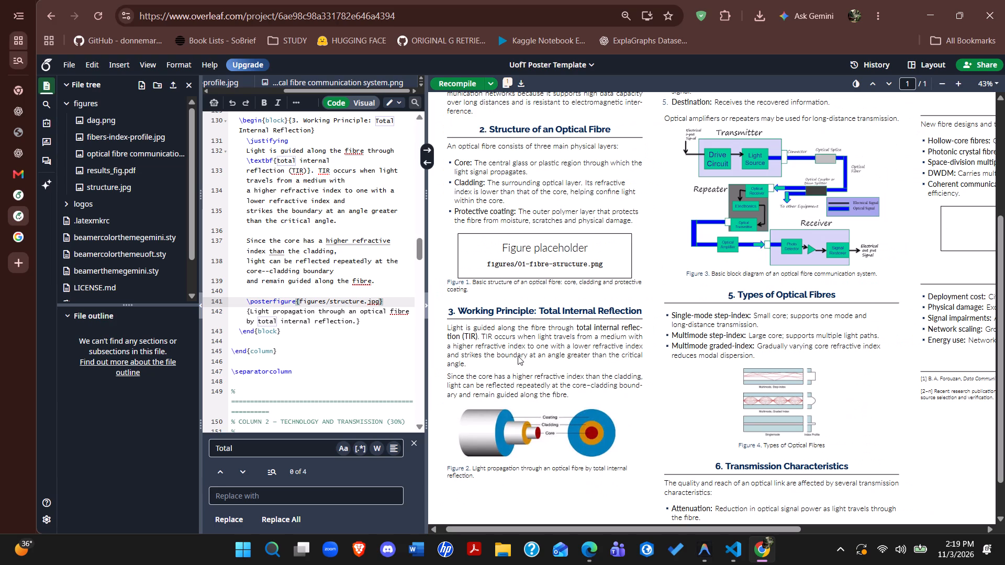
scroll(518, 356, up, 2)
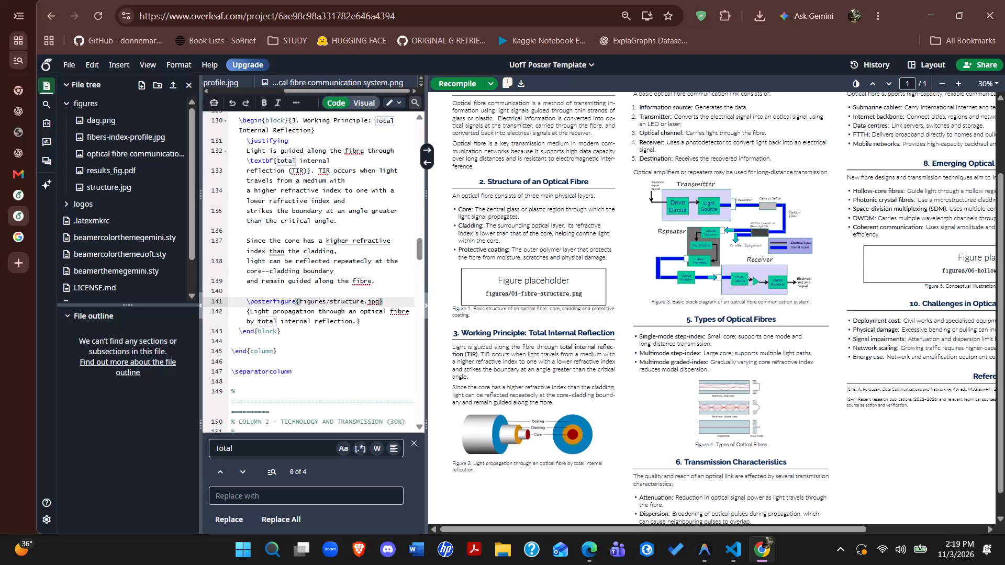
Copy Section 3's structure.jpg figure code with its caption and paste it over Section 2's 01-fibre-structure.png figure line.
click(355, 323)
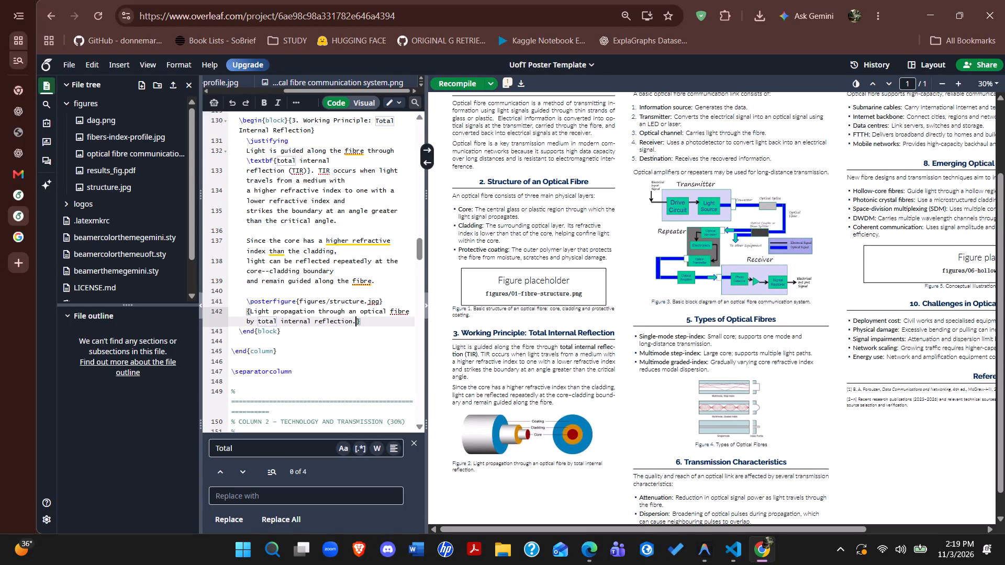
drag(366, 321, 248, 298)
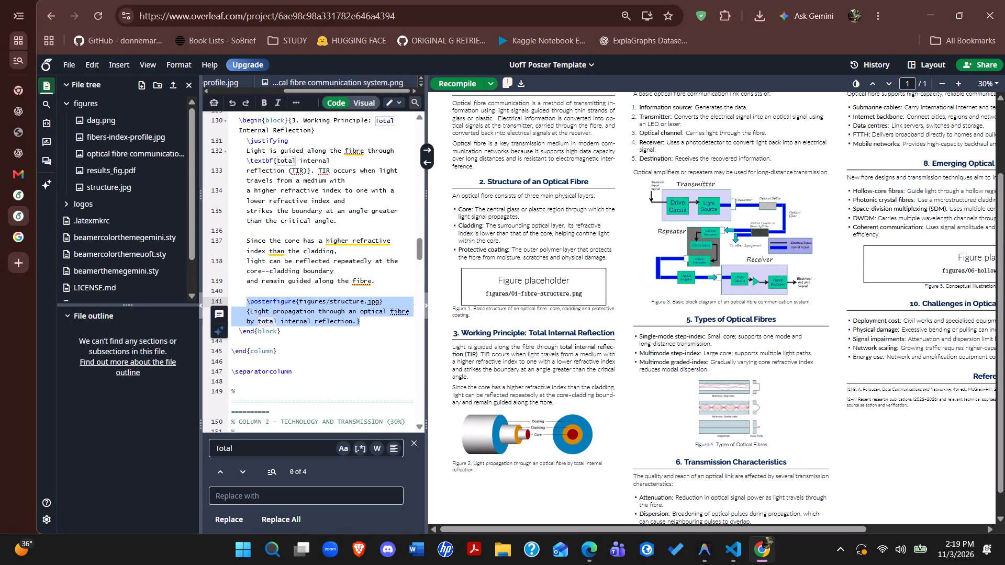
key(ctrl+c)
scroll(248, 298, up, 4)
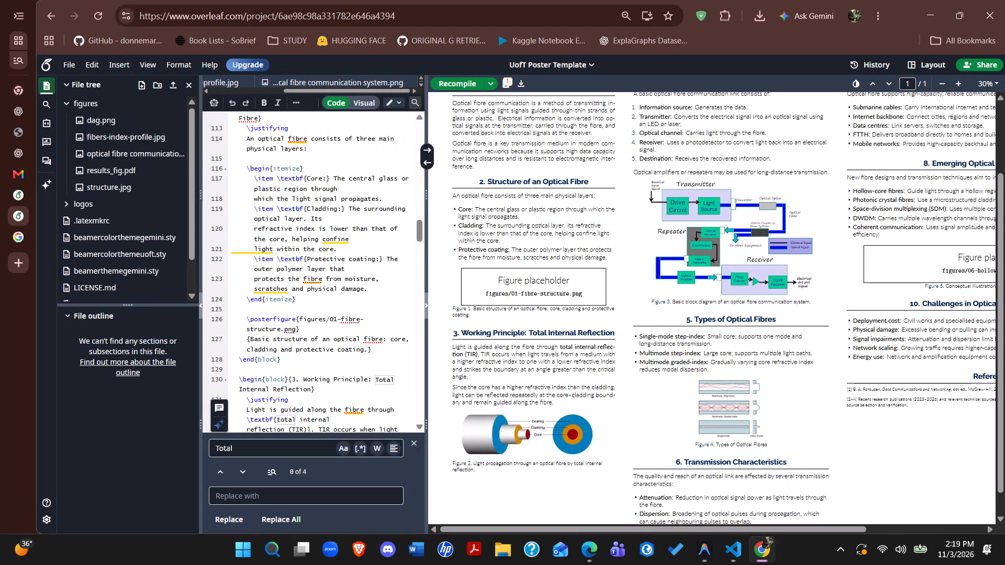
scroll(248, 298, up, 1)
scroll(294, 343, down, 1)
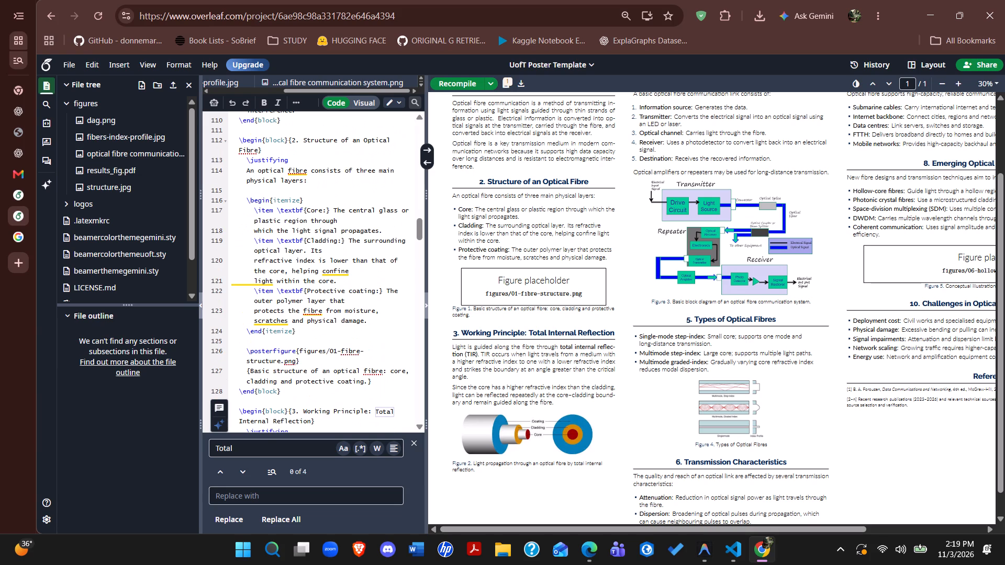
scroll(294, 343, down, 1)
drag(373, 371, 250, 338)
click(291, 346)
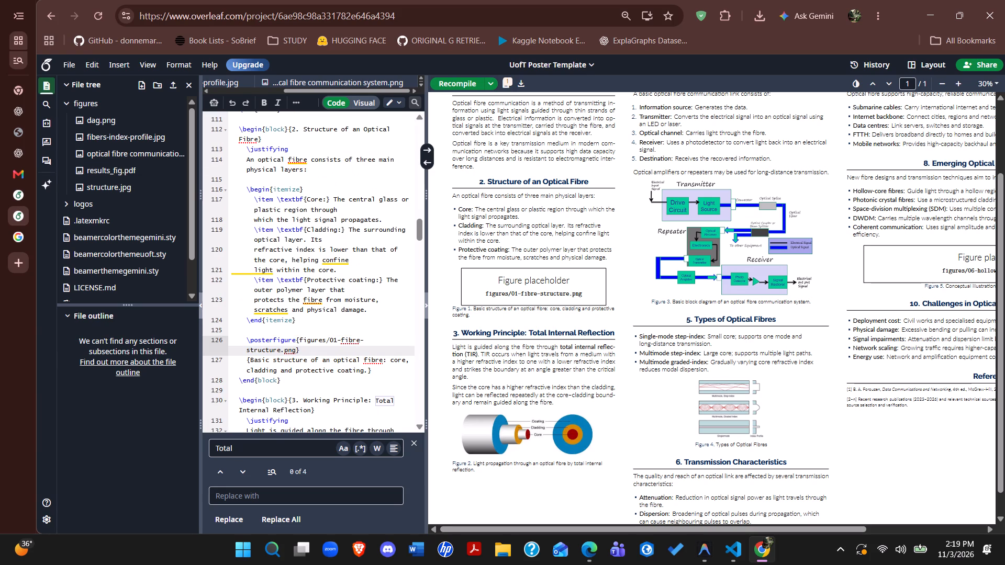
drag(301, 348, 248, 343)
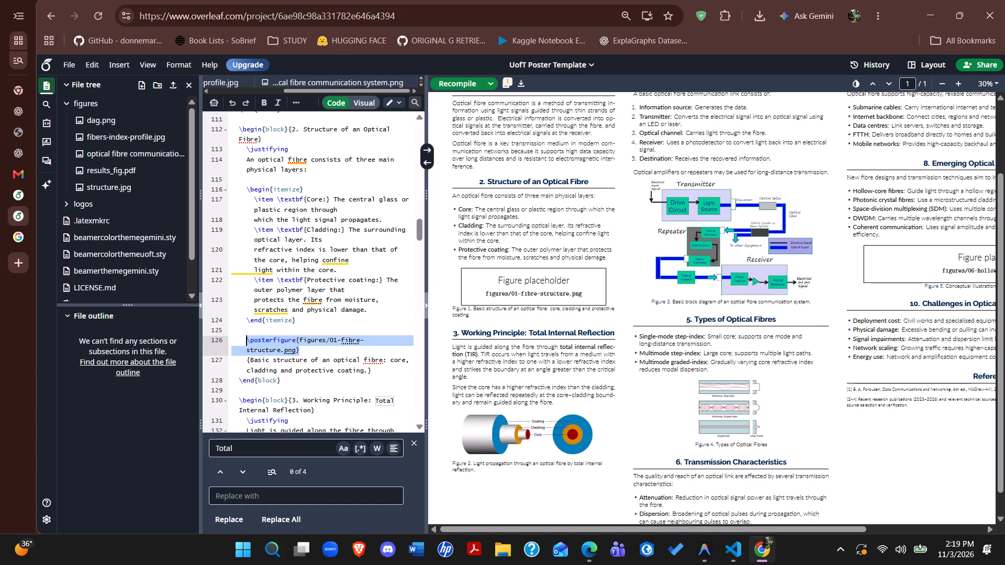
drag(248, 343, 249, 343)
key(ctrl+v)
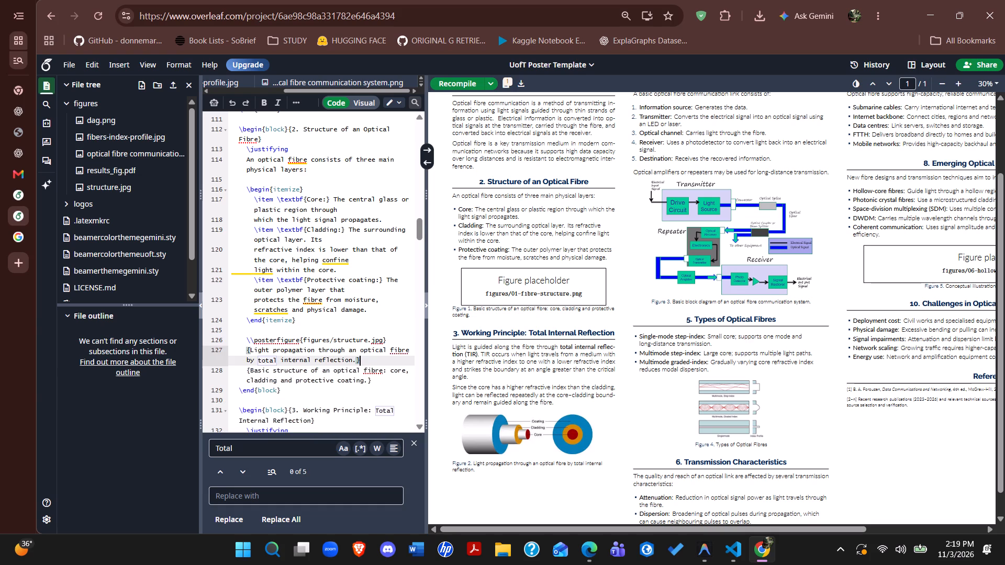
Delete the pasted "Light propagation" caption from Section 2's figure code, leaving the structure.jpg reference closed with its brace.
drag(365, 359, 247, 352)
key(BackSpace)
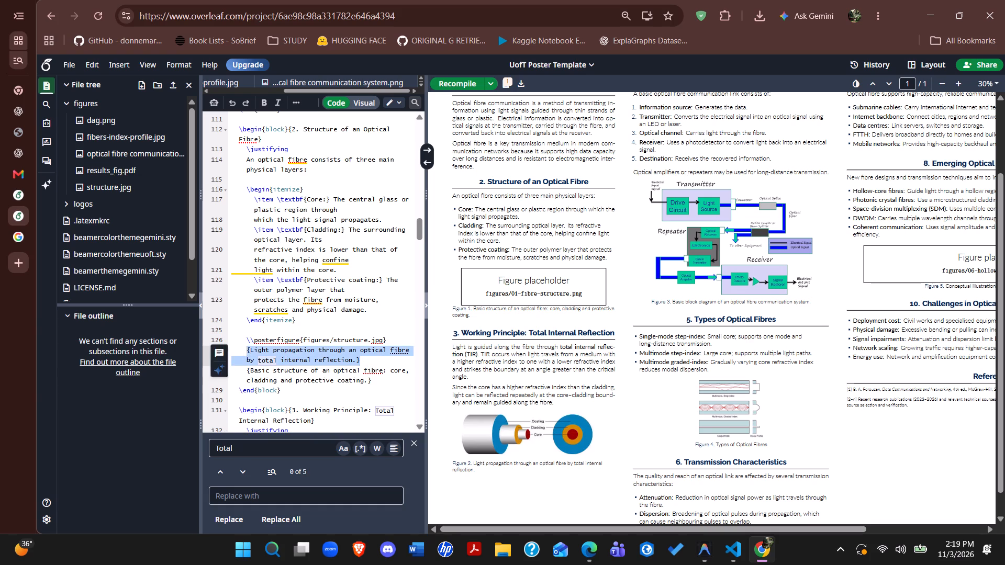
key(BackSpace)
key(BackSpace)
key(BackSpace)
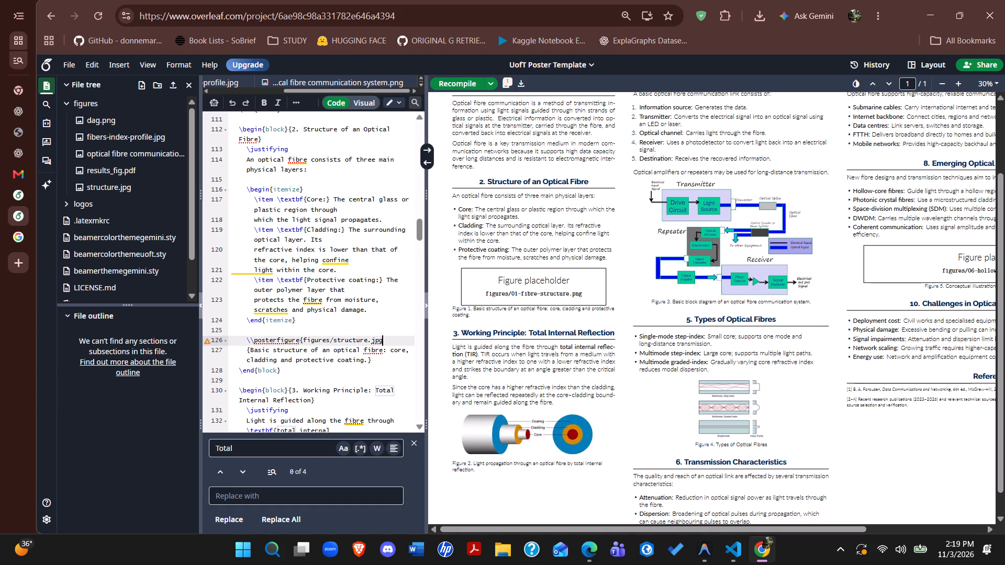
key(shift+braceright)
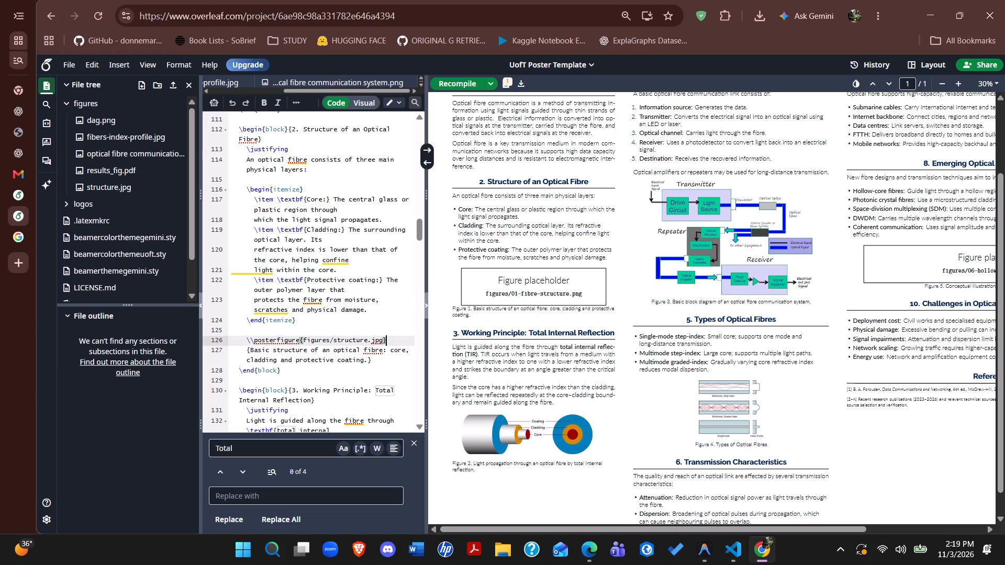
Compare the posterfigure code of Section 2 with that of Section 3 in poster.tex.
scroll(247, 352, down, 2)
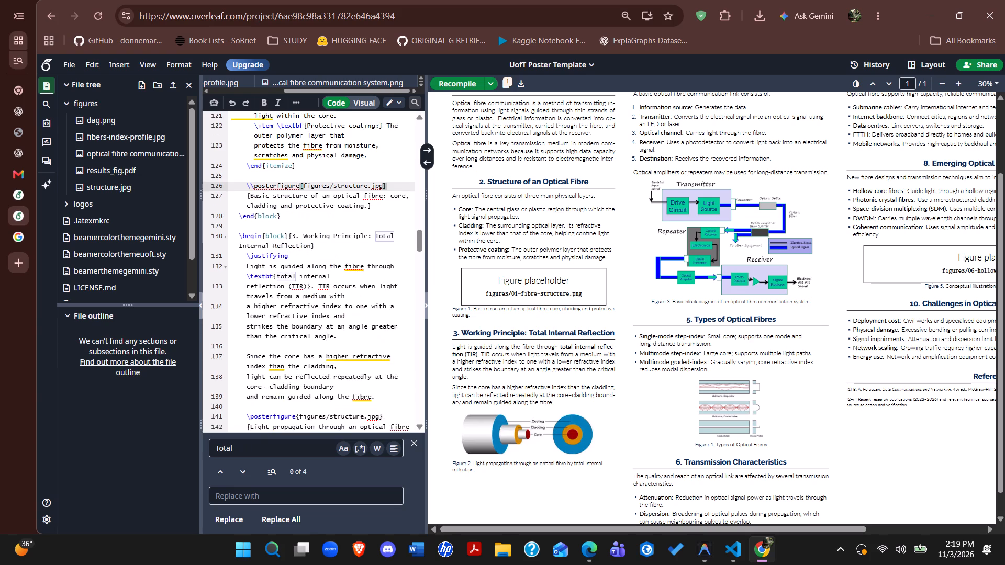
scroll(247, 352, down, 1)
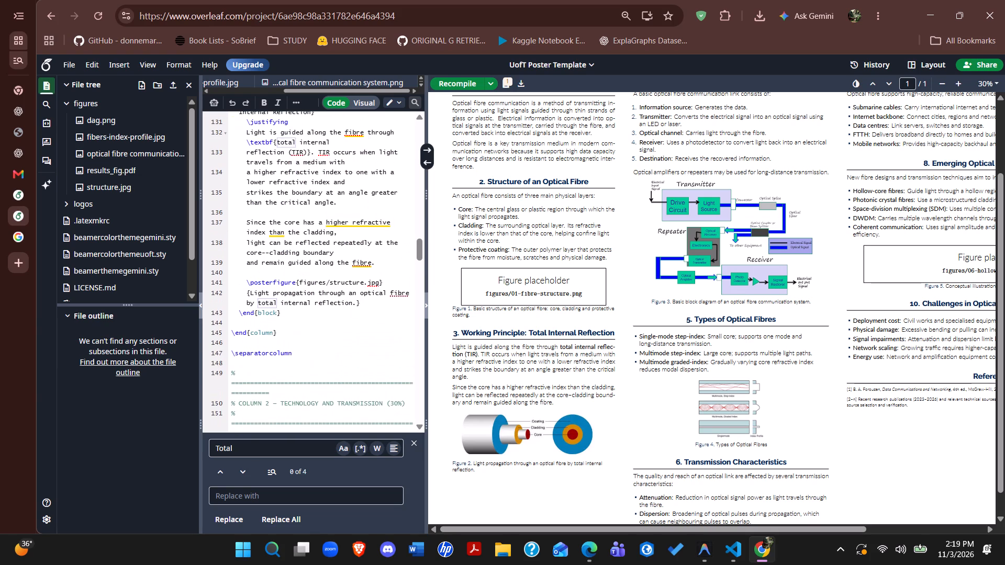
scroll(247, 352, up, 2)
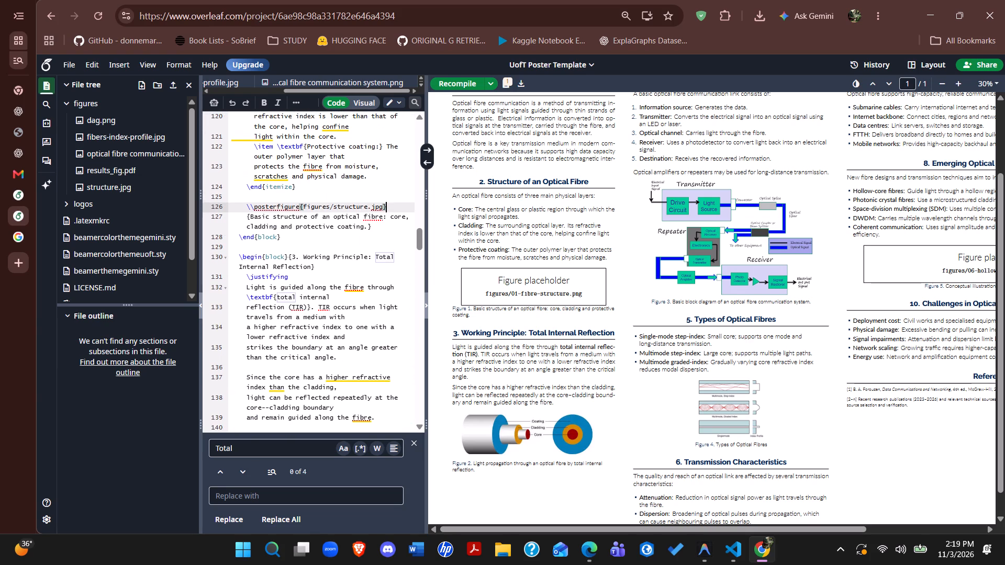
scroll(306, 280, down, 1)
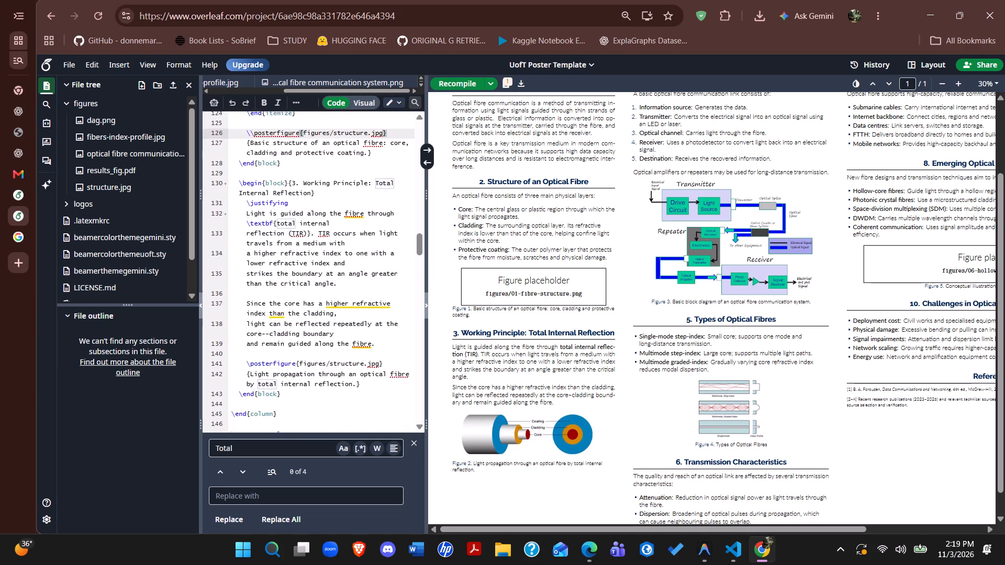
scroll(306, 280, down, 1)
scroll(306, 280, up, 2)
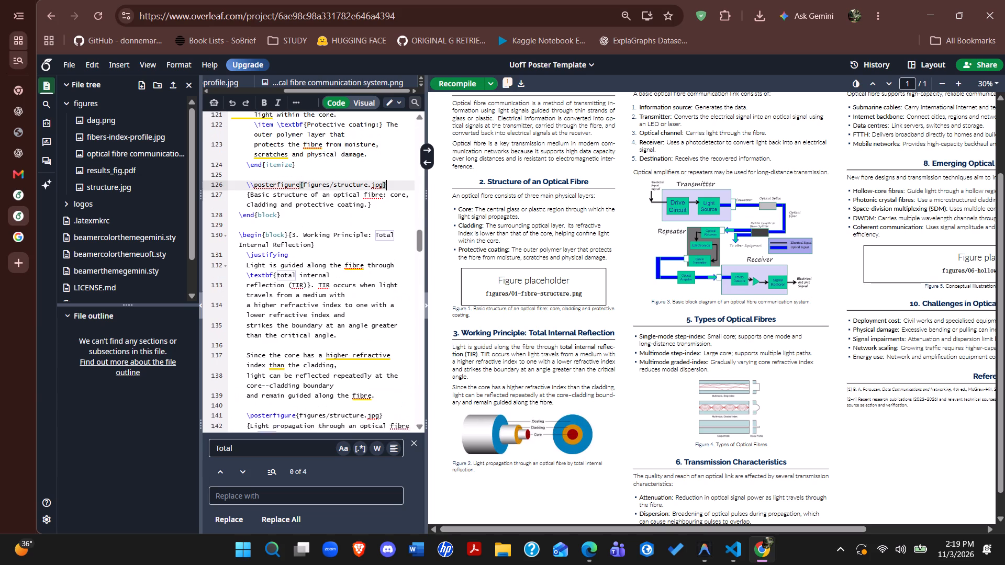
scroll(306, 280, up, 2)
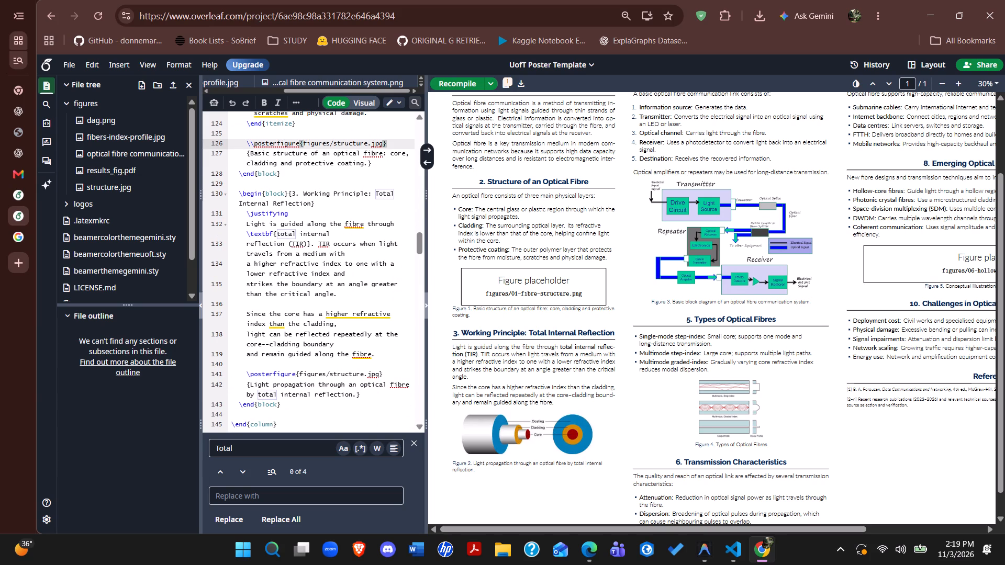
Recompile the poster and remove the extra backslash before Section 2's posterfigure command.
key(ctrl+s)
click(253, 143)
key(BackSpace)
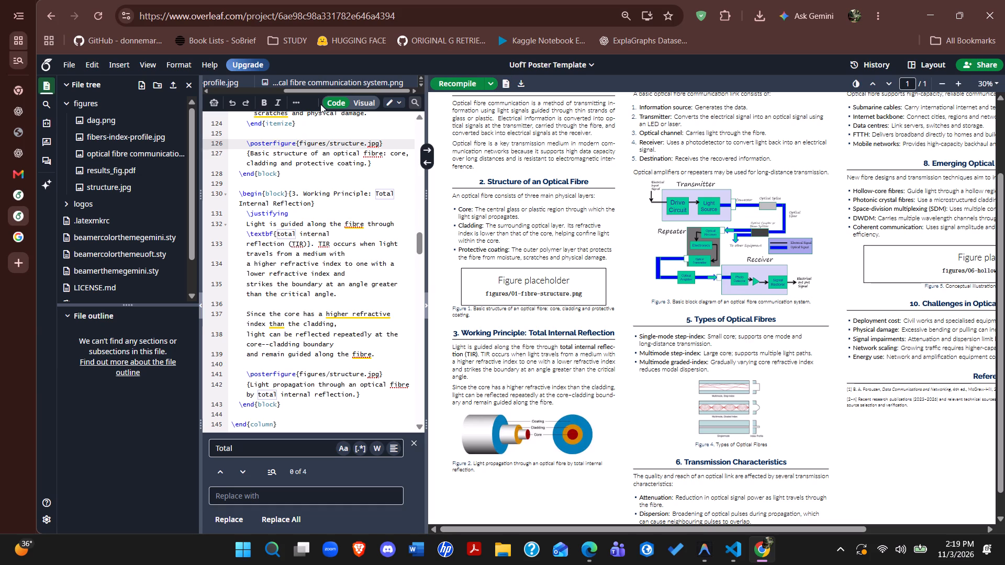
Recompile the poster and review its figures and section layout across all three columns.
click(454, 82)
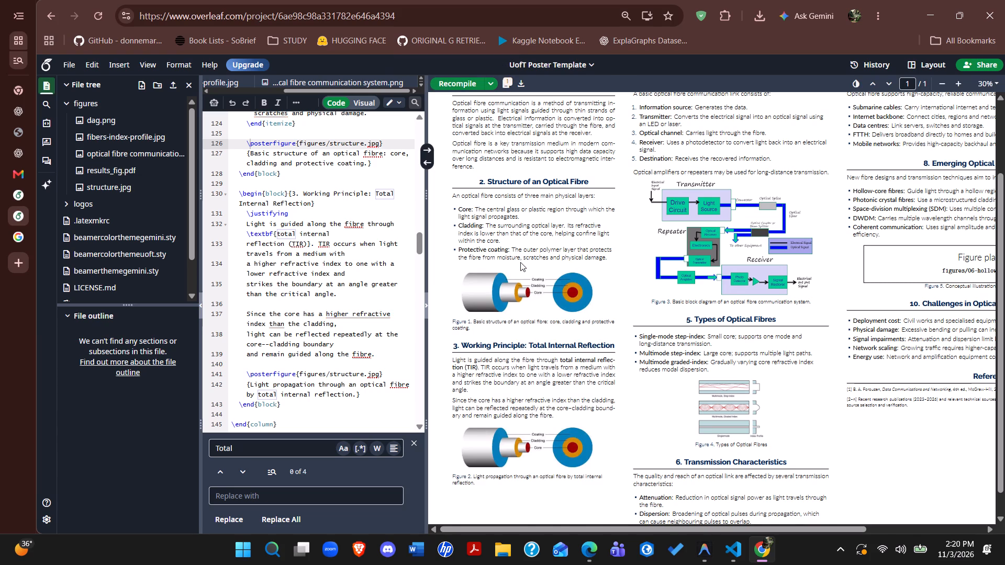
scroll(520, 262, up, 1)
scroll(520, 262, down, 1)
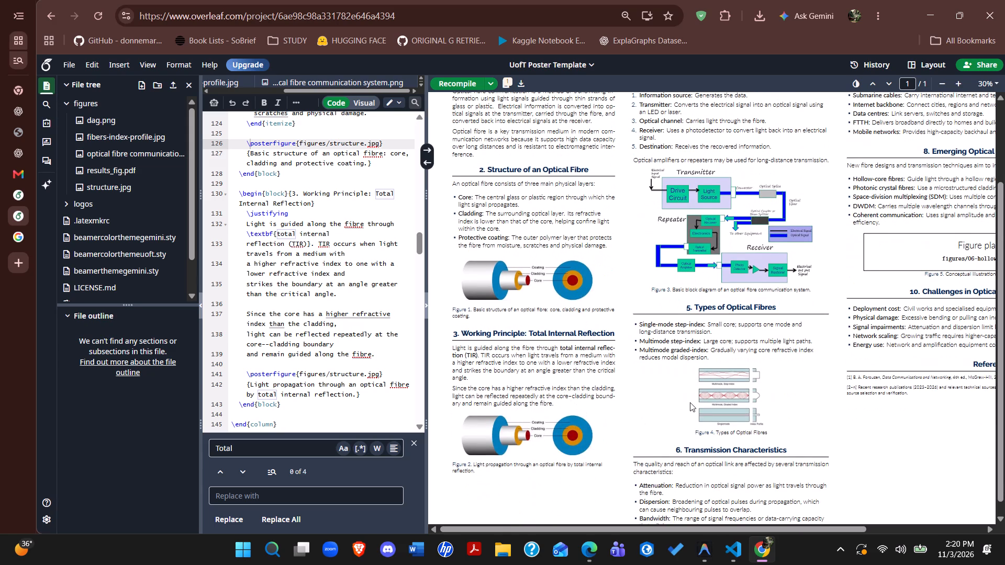
scroll(706, 442, up, 1)
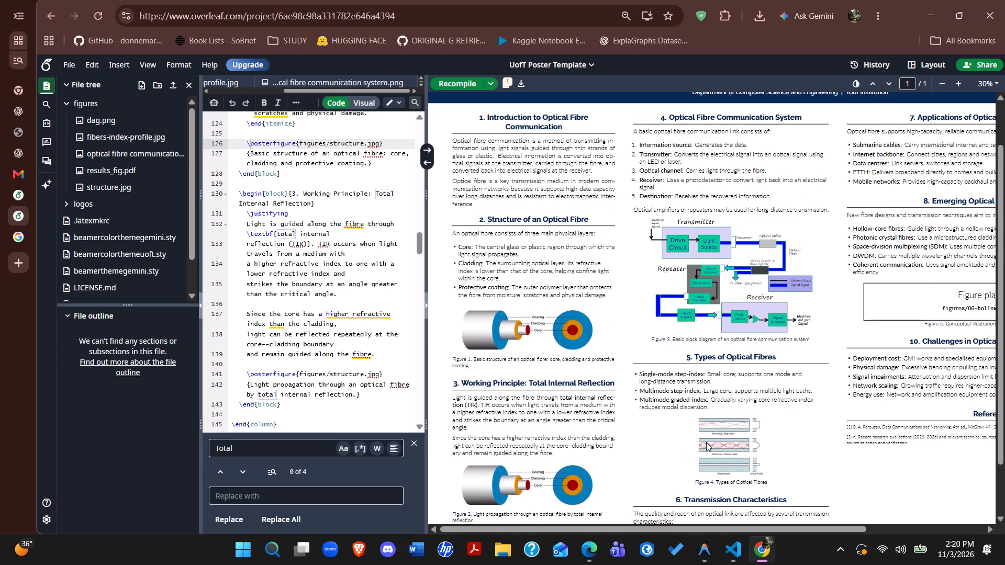
scroll(706, 442, up, 2)
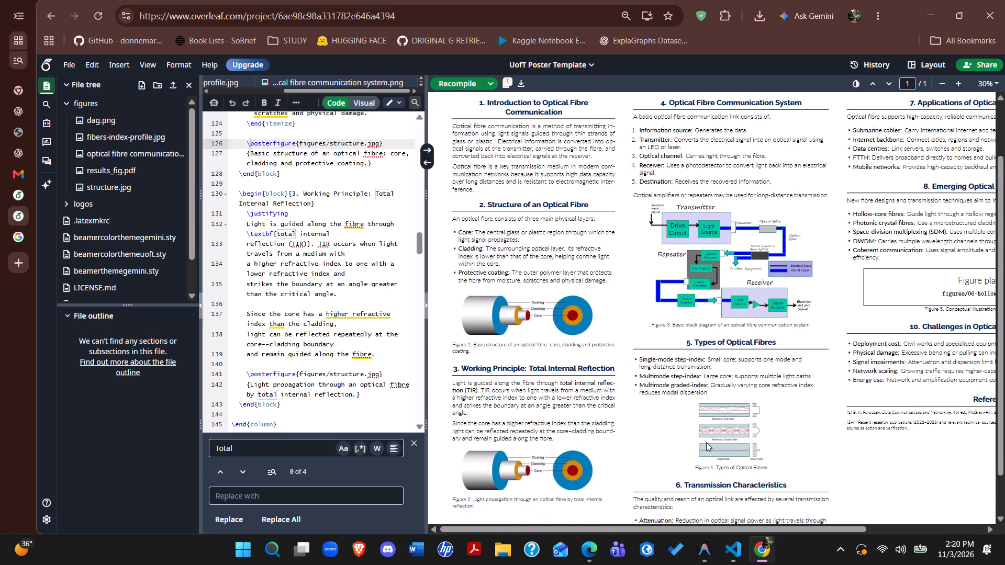
scroll(706, 442, left, 1)
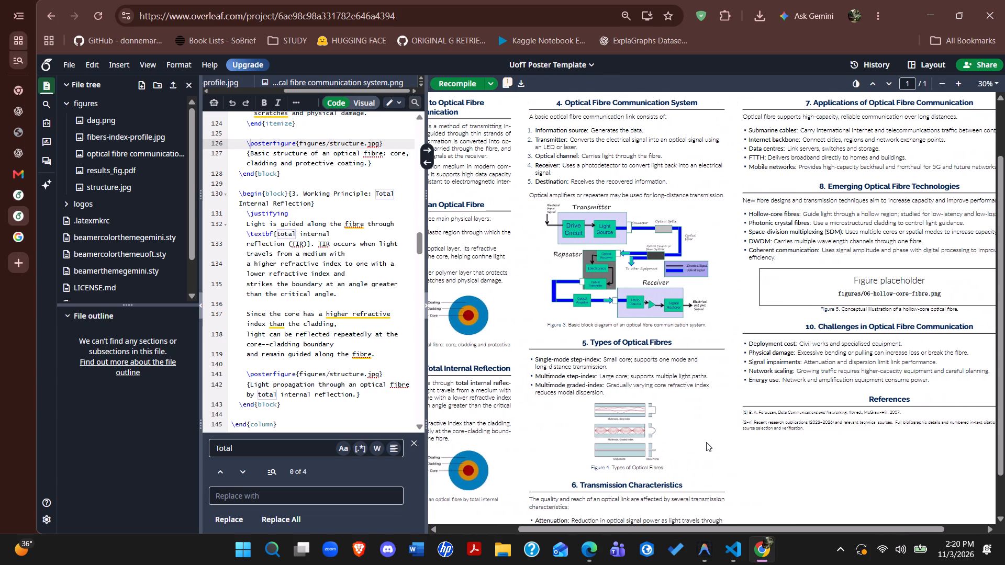
scroll(706, 442, left, 1)
scroll(706, 442, down, 1)
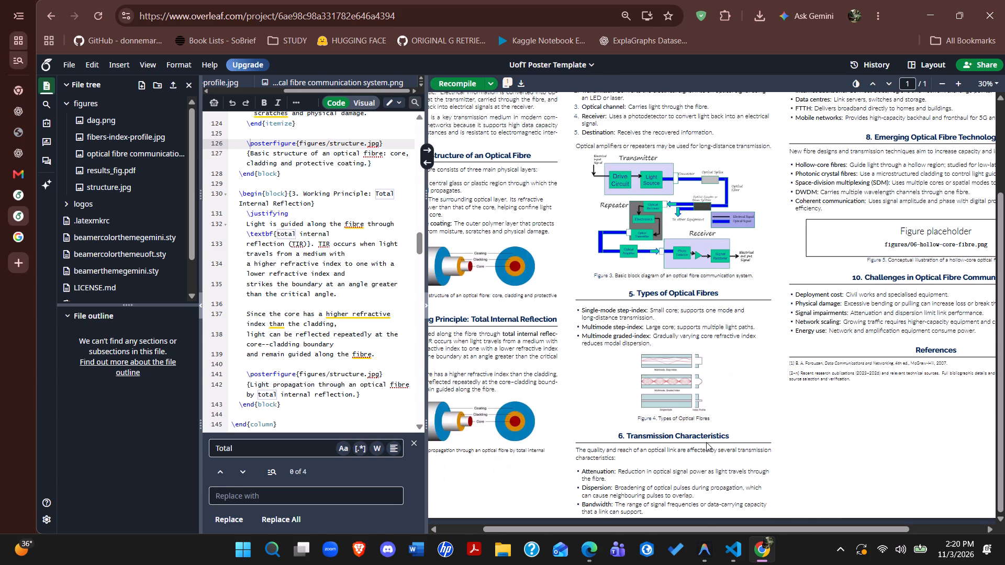
Search the poster code for "Types" to locate the Section 5 Types of Optical Fibres block.
double_click(659, 295)
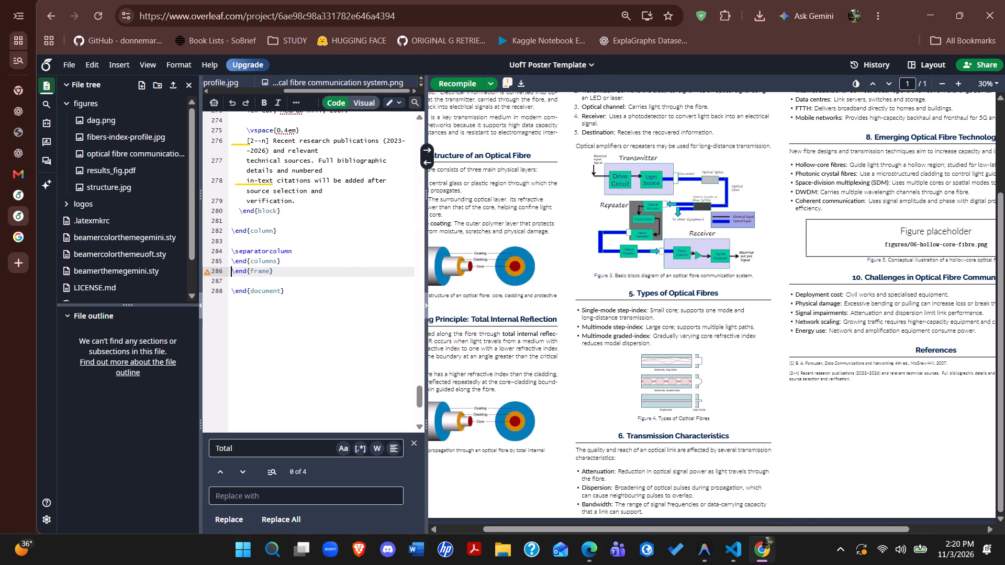
scroll(367, 299, up, 3)
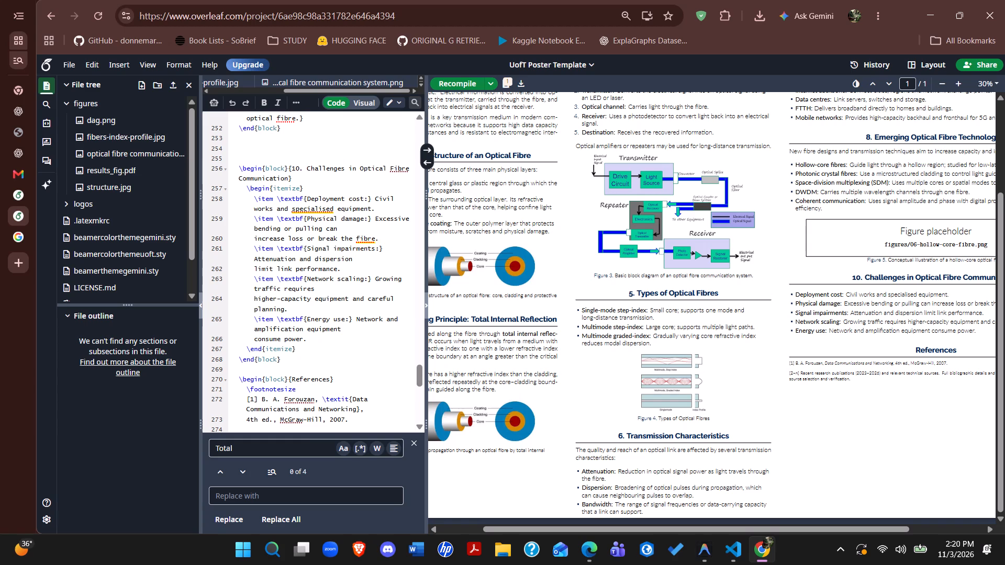
click(253, 447)
key(BackSpace)
key(BackSpace)
key(BackSpace)
key(BackSpace)
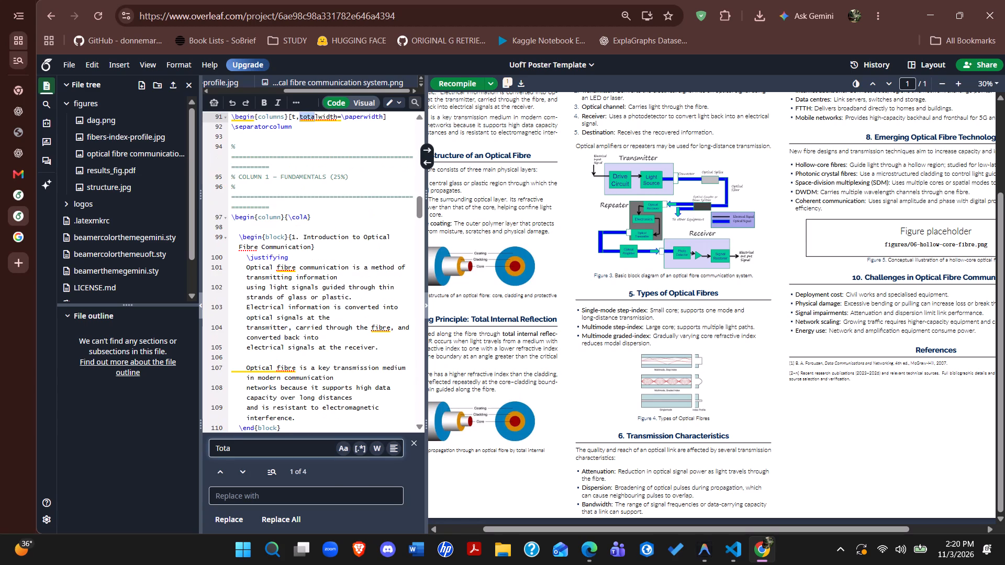
text(ypes)
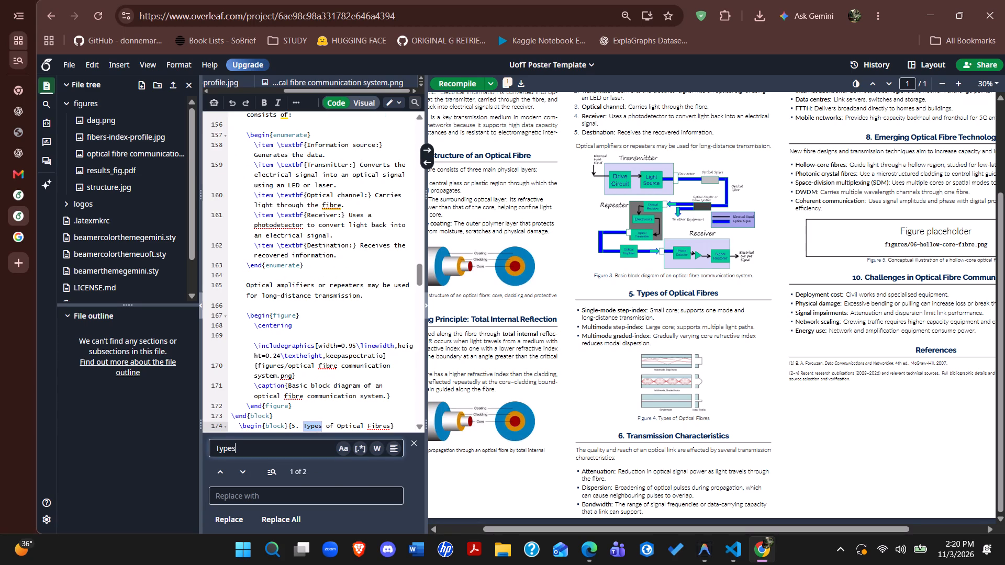
scroll(290, 311, down, 3)
click(290, 311)
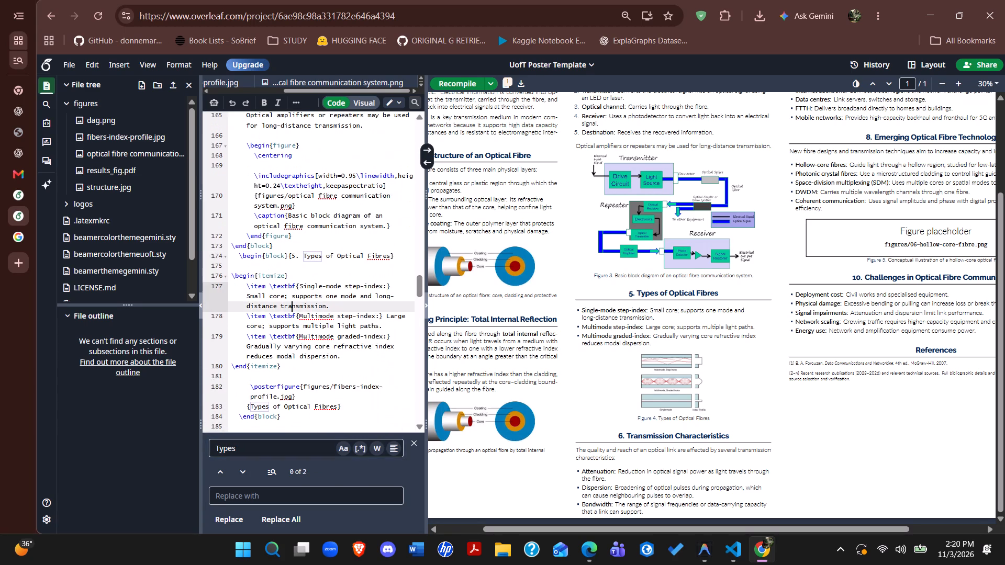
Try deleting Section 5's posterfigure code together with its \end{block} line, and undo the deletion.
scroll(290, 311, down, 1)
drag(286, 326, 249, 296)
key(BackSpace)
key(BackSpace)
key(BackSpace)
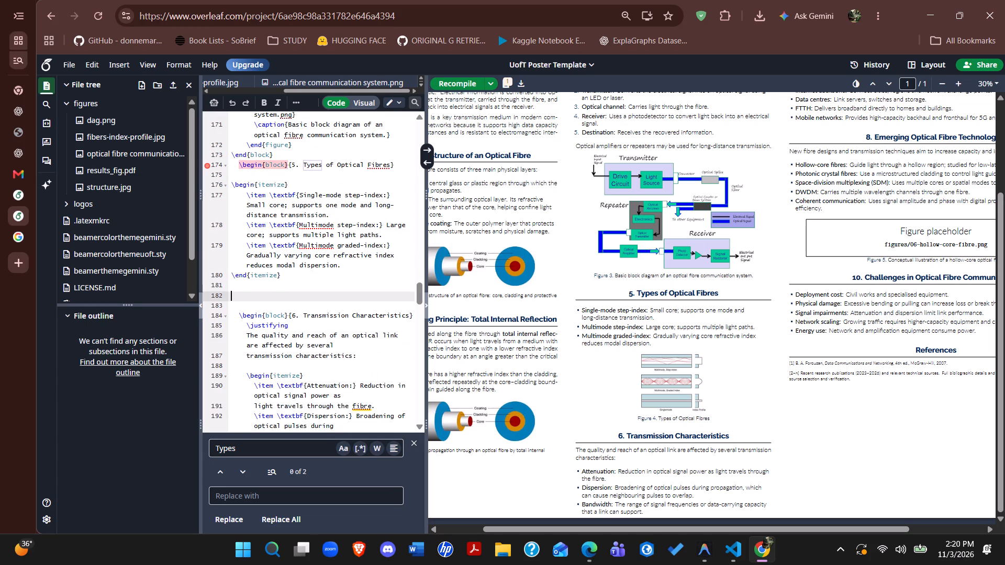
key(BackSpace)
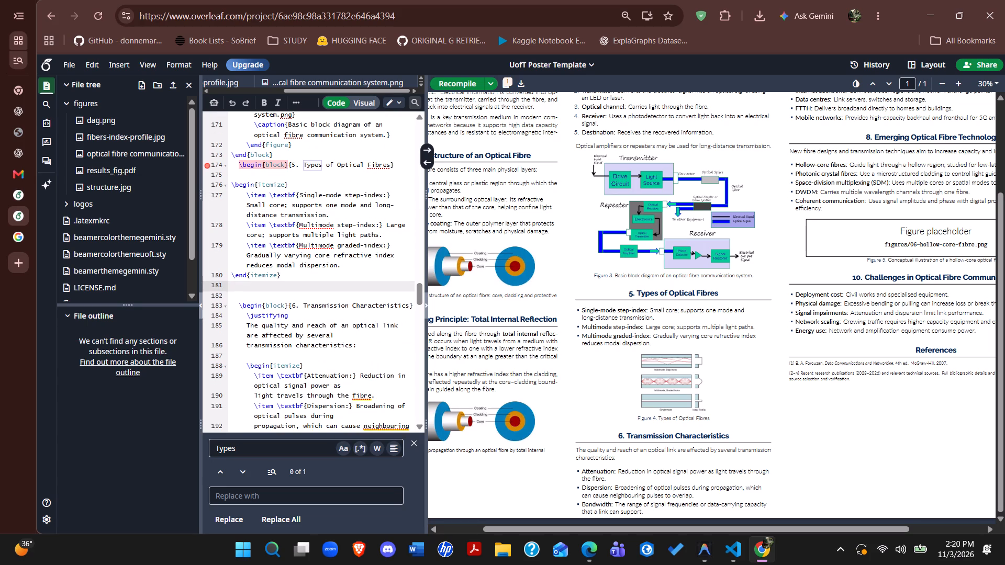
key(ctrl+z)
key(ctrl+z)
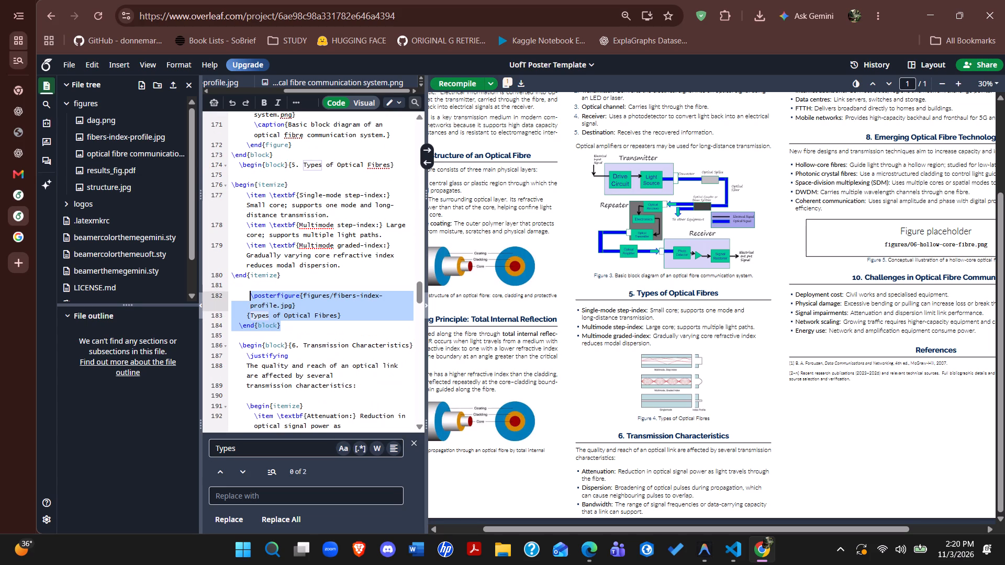
Delete Section 5's fibers-index-profile.jpg posterfigure and its caption, keeping \end{block}, and save to recompile the poster.
click(353, 320)
drag(349, 314, 260, 298)
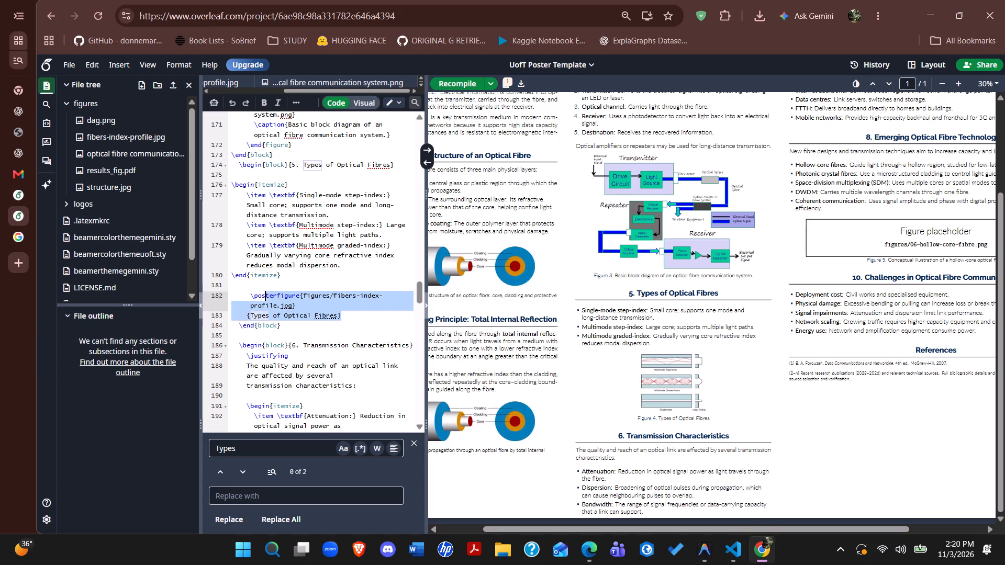
drag(260, 298, 241, 296)
key(BackSpace)
key(BackSpace)
key(BackSpace)
key(ctrl+s)
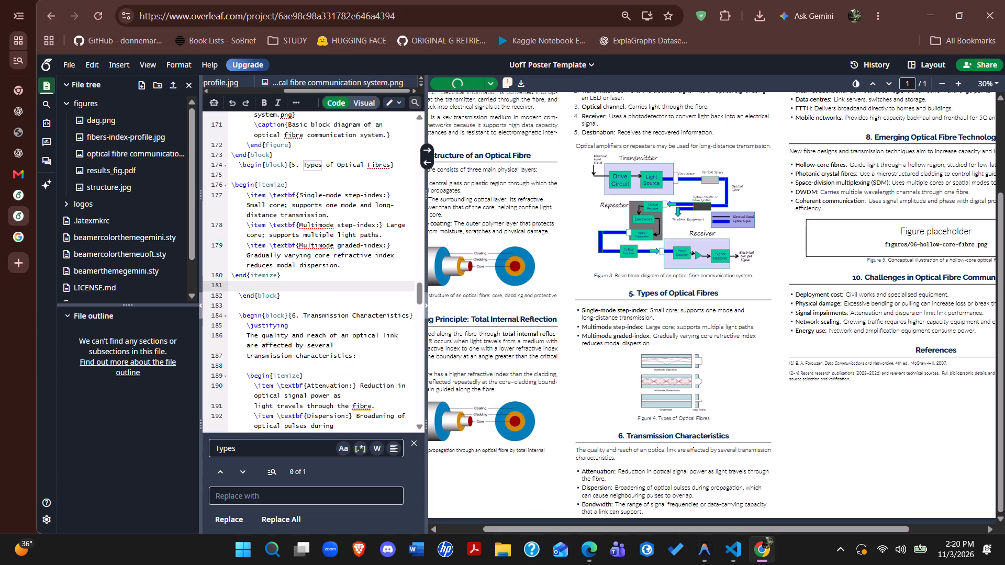
Capture a screenshot of Section 7, Applications of Optical Fibre Communication, from the poster preview.
scroll(792, 183, up, 1)
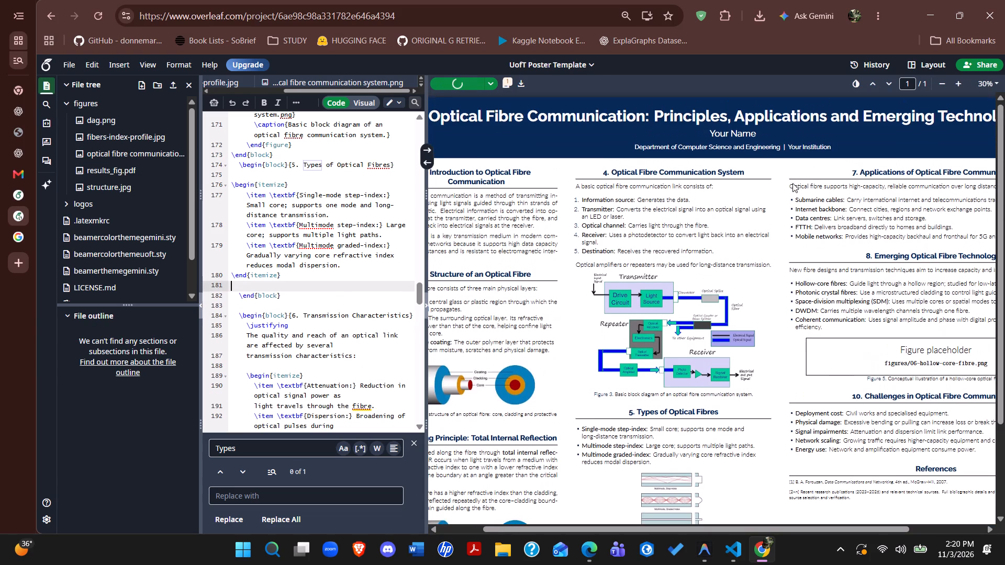
scroll(792, 183, up, 1)
scroll(834, 222, left, 2)
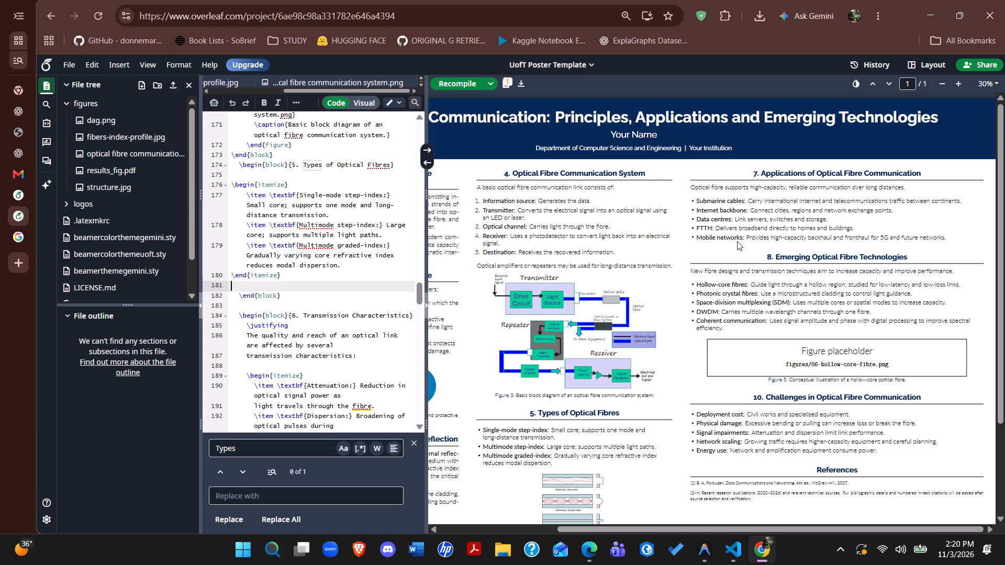
key(Print)
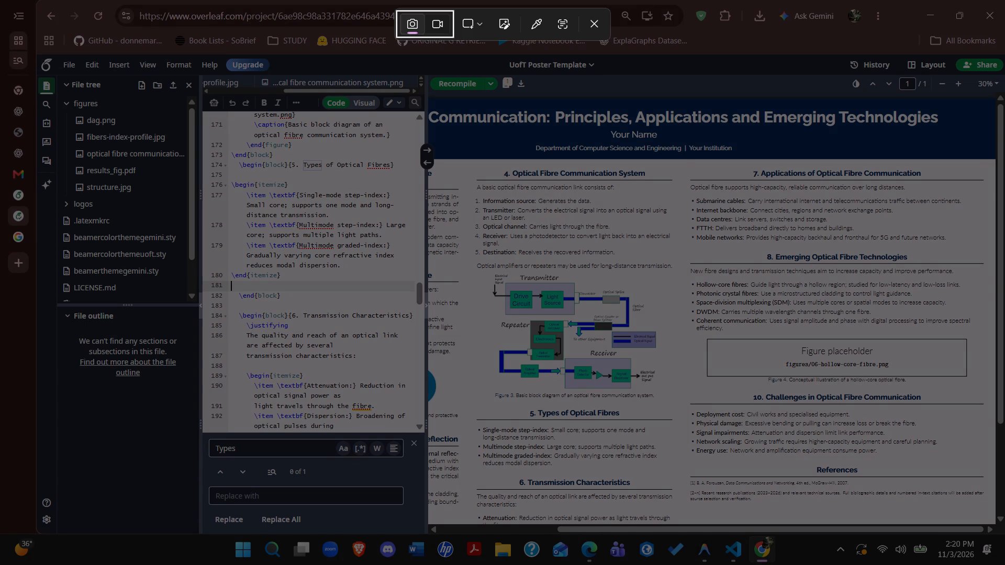
drag(679, 163, 996, 251)
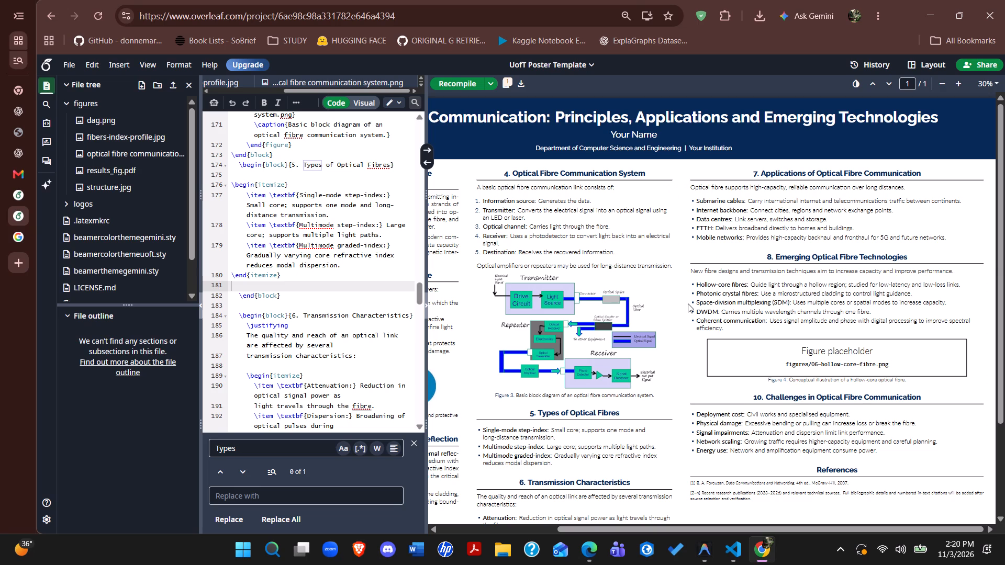
scroll(688, 303, down, 2)
scroll(626, 400, down, 1)
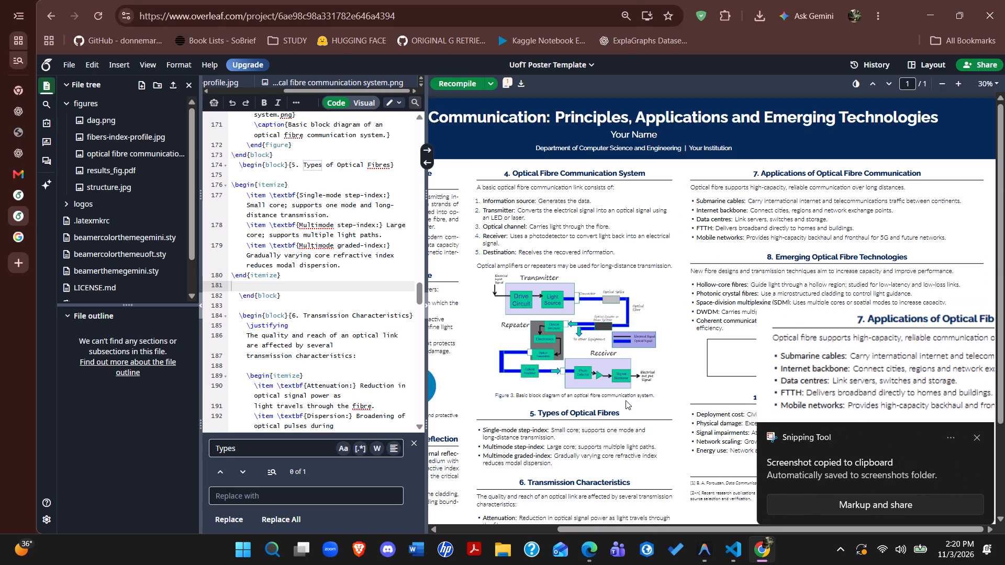
scroll(626, 400, down, 1)
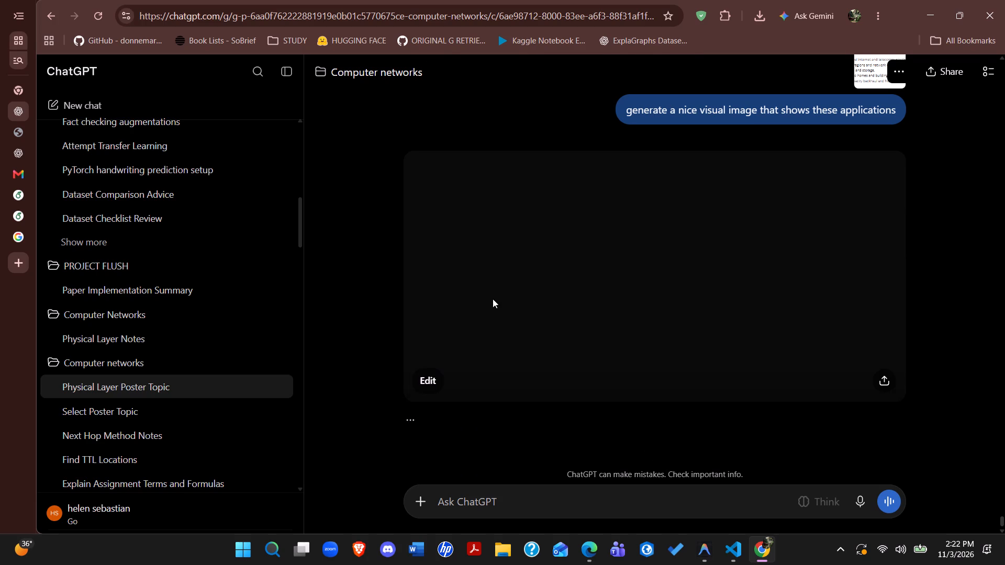
scroll(493, 299, down, 2)
Review the compiled poster in Overleaf, examining its sections and the figures that still need replacing.
click(25, 197)
click(40, 217)
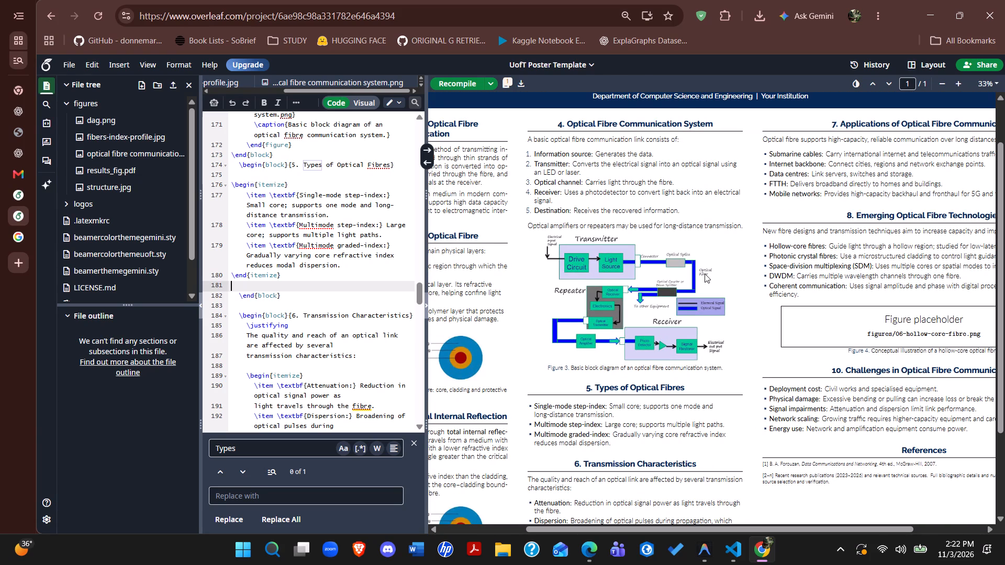
scroll(698, 270, down, 2)
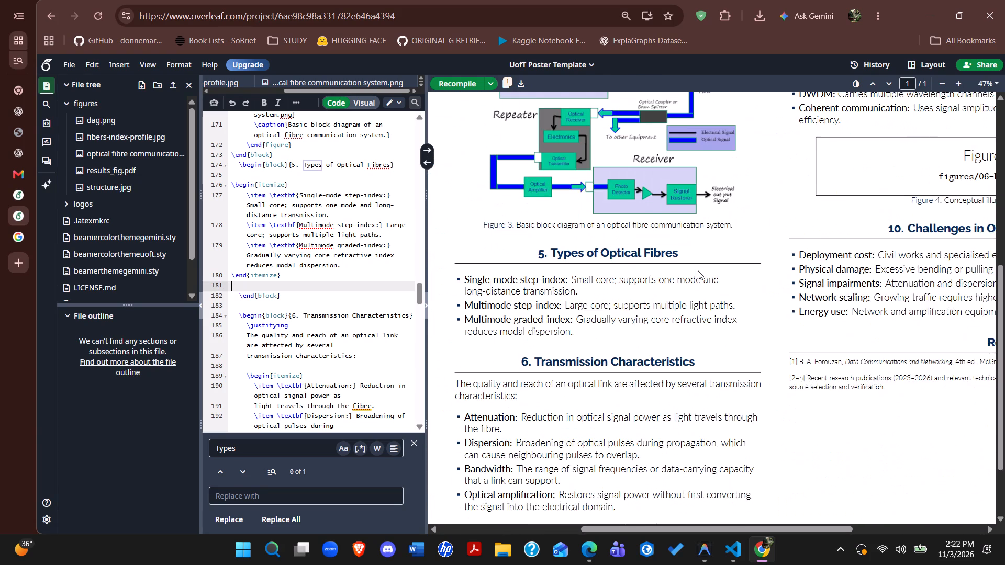
scroll(698, 270, down, 1)
scroll(698, 270, up, 3)
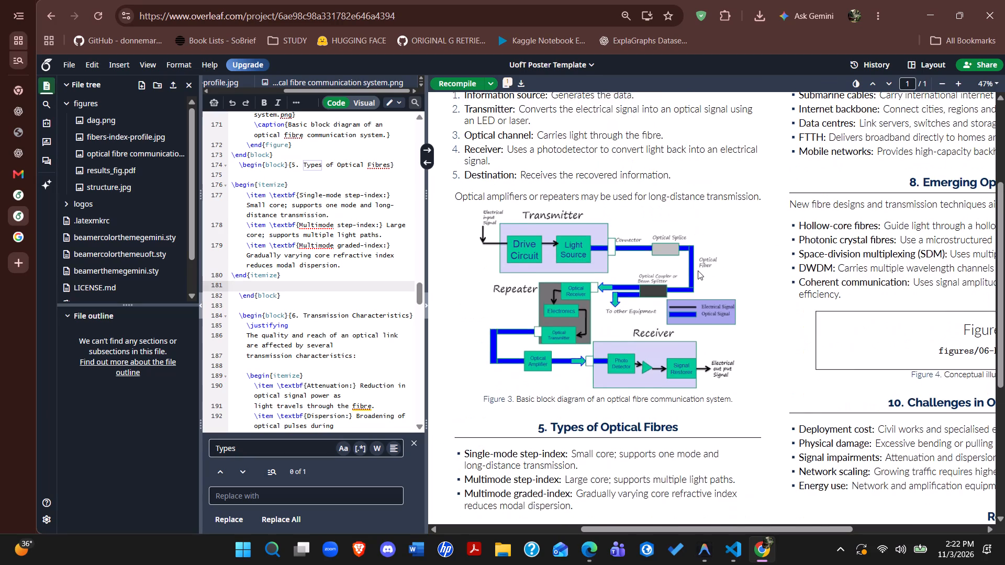
scroll(698, 270, up, 2)
scroll(698, 270, right, 2)
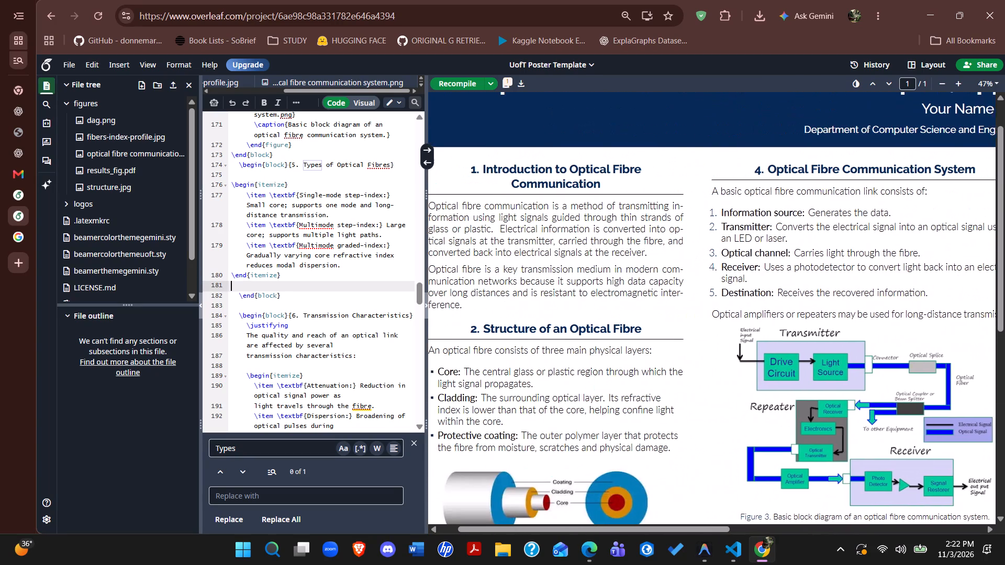
scroll(698, 270, right, 1)
scroll(698, 270, up, 1)
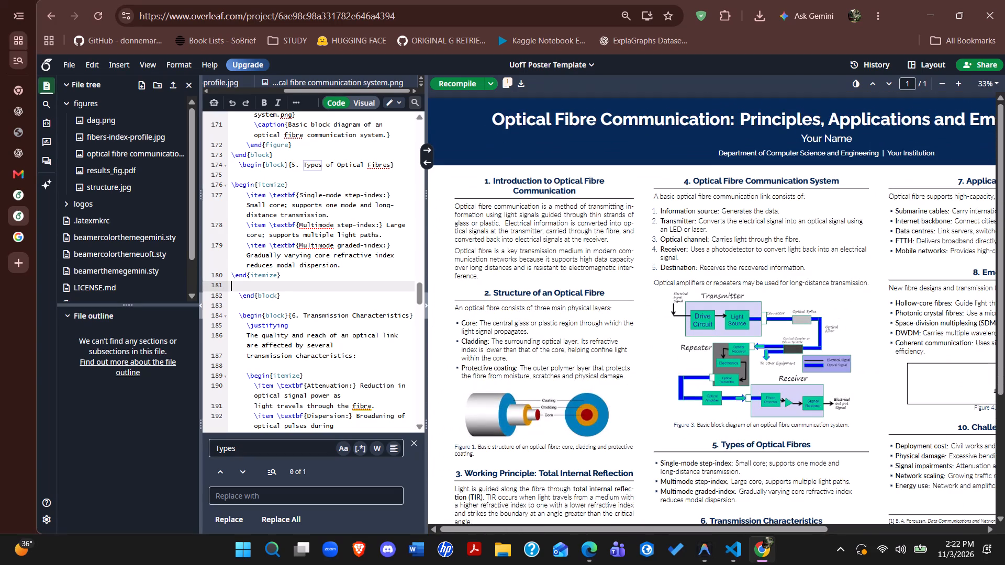
scroll(698, 270, up, 1)
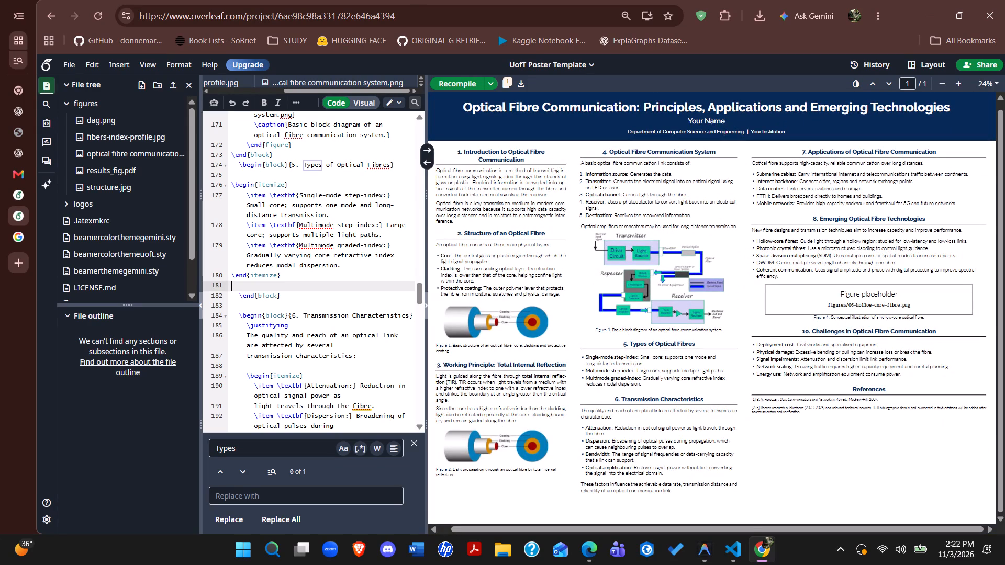
Switch to the Google Images results and search for "optical fibre TIR diagram".
click(8, 244)
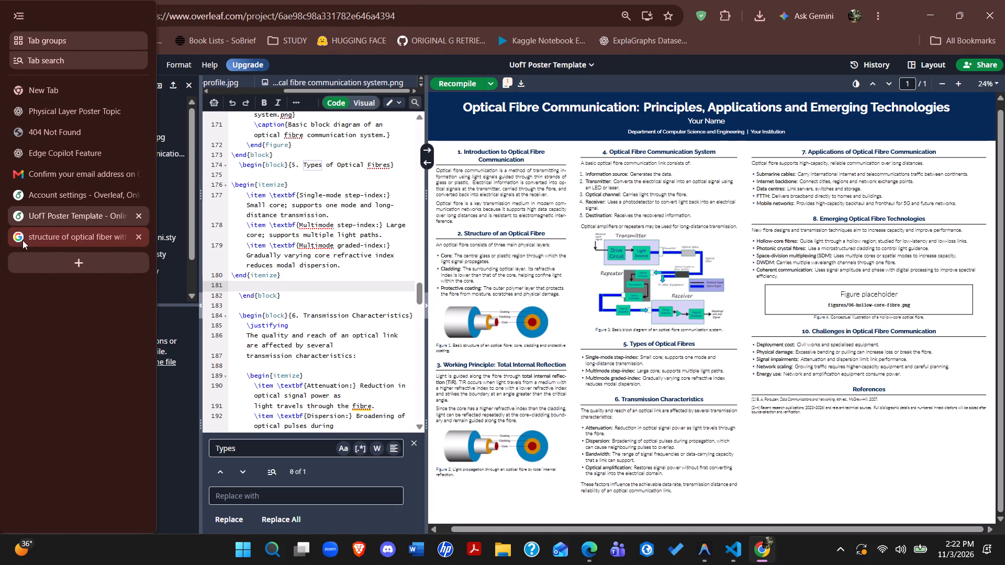
click(23, 240)
drag(333, 64, 144, 89)
drag(355, 73, 295, 80)
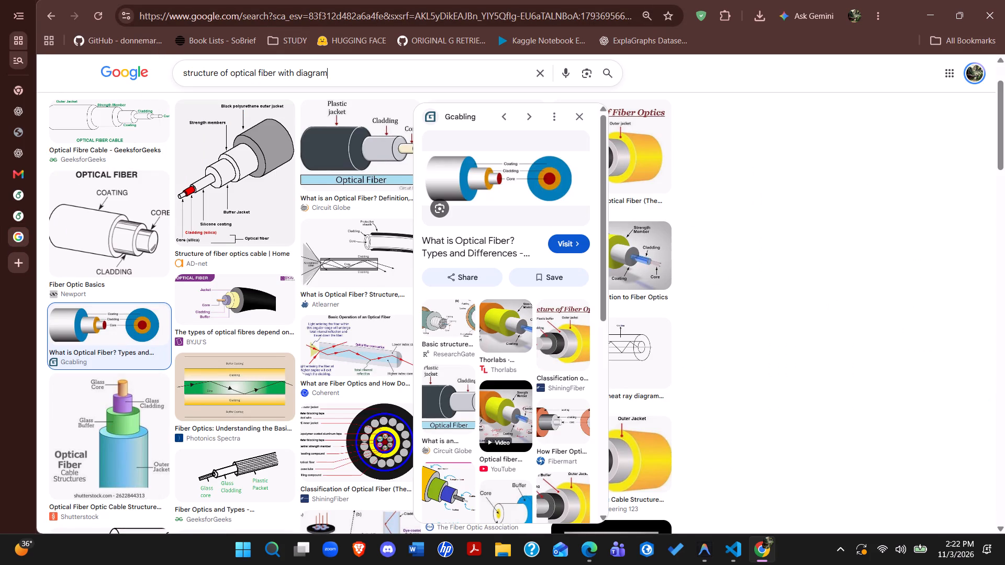
drag(295, 80, 170, 78)
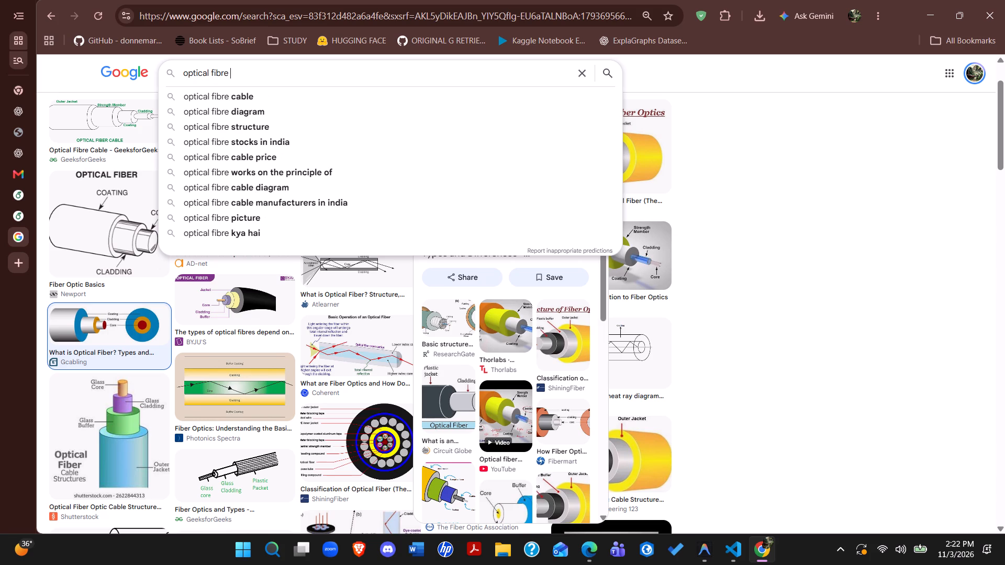
key(space)
text(diagram)
key(Return)
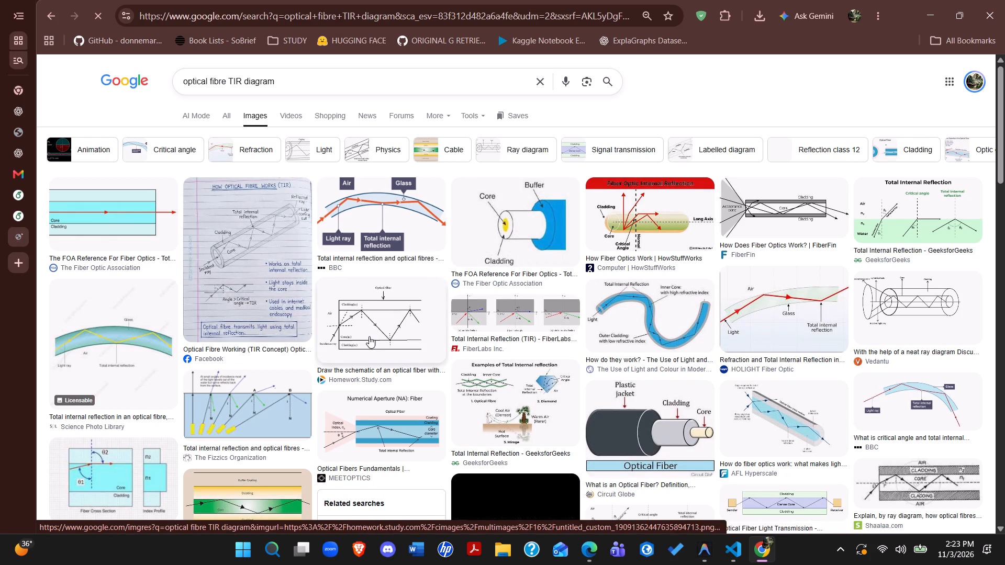
click(397, 199)
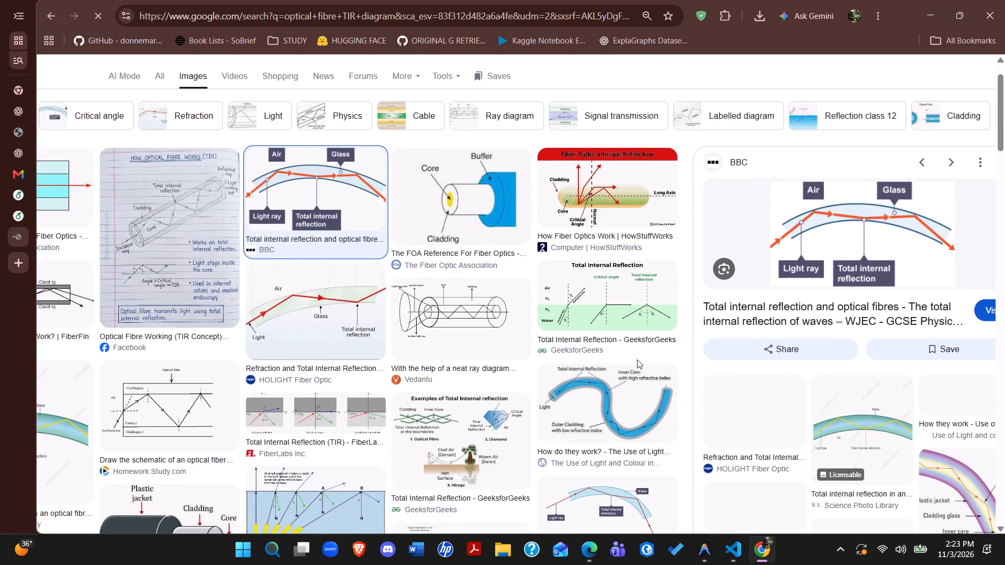
scroll(637, 359, down, 3)
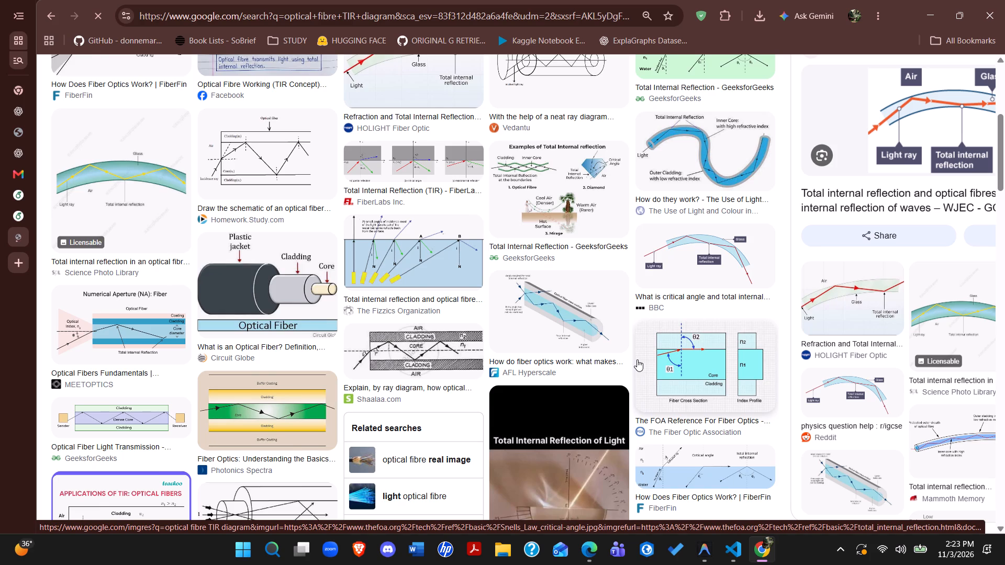
scroll(637, 359, down, 1)
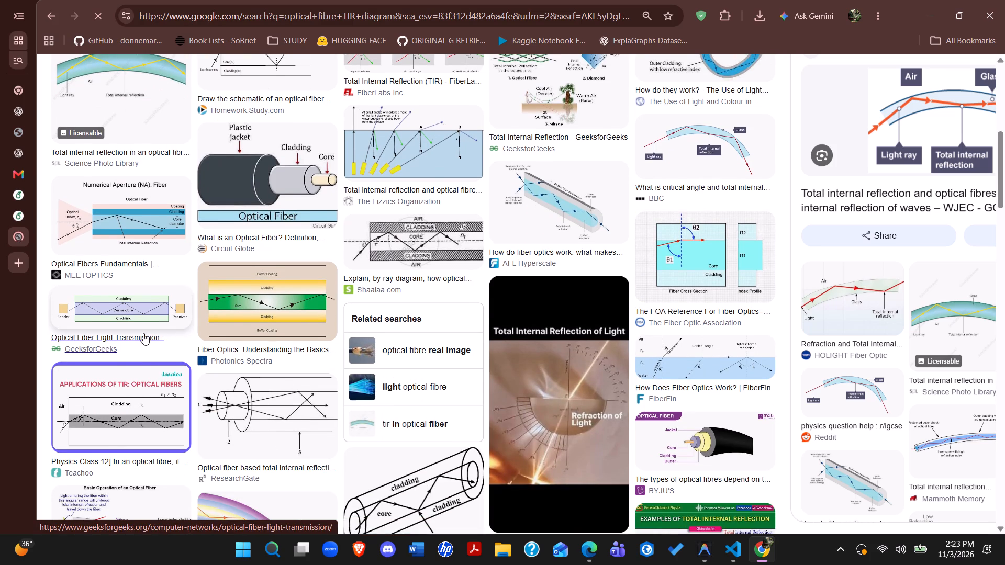
scroll(462, 398, up, 2)
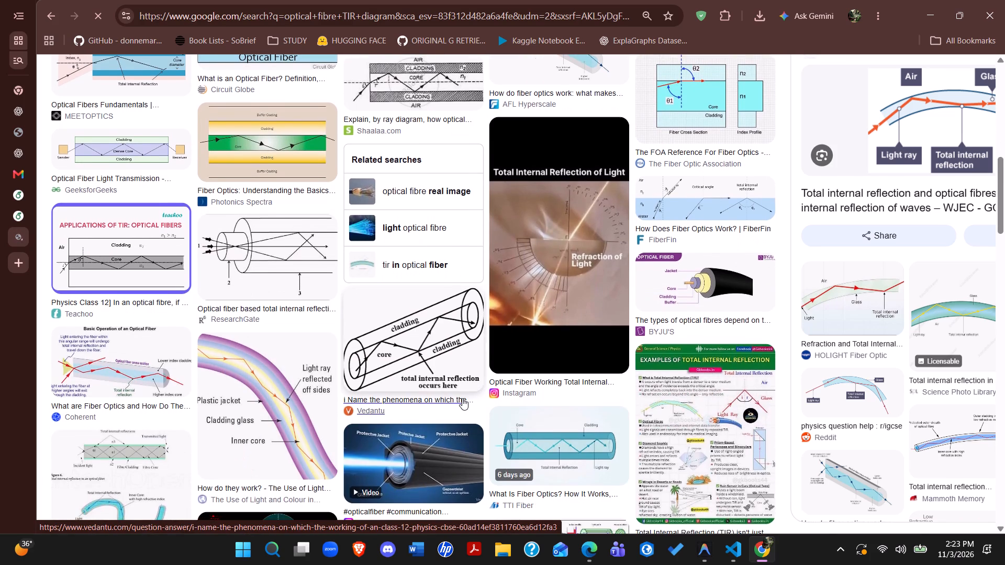
scroll(462, 398, up, 1)
scroll(462, 398, left, 2)
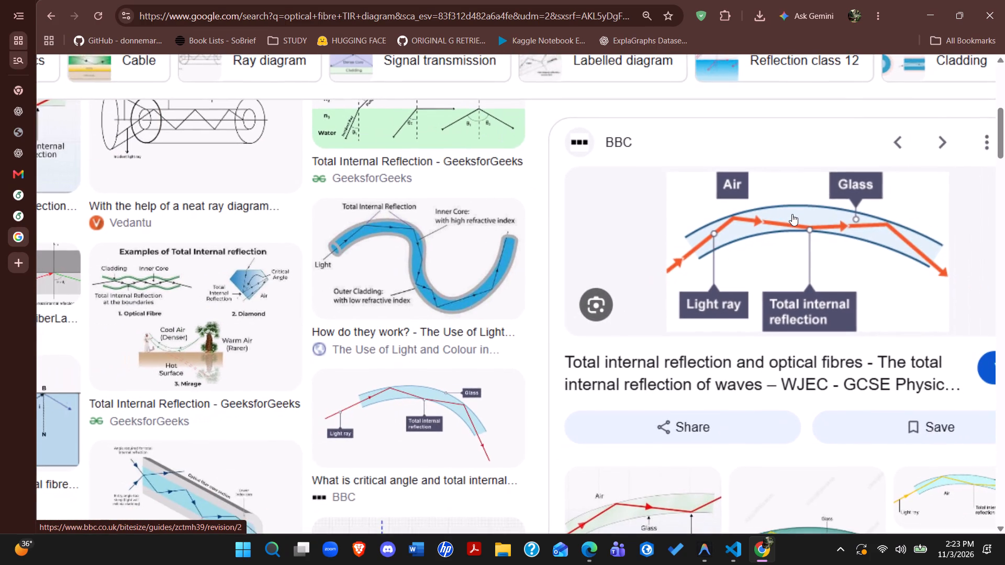
scroll(792, 214, left, 2)
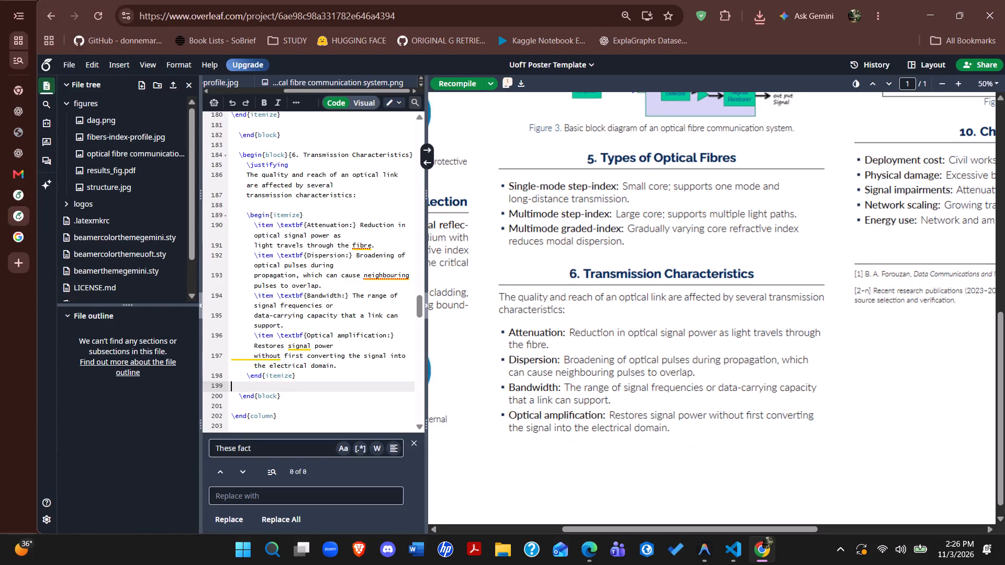
scroll(780, 327, up, 5)
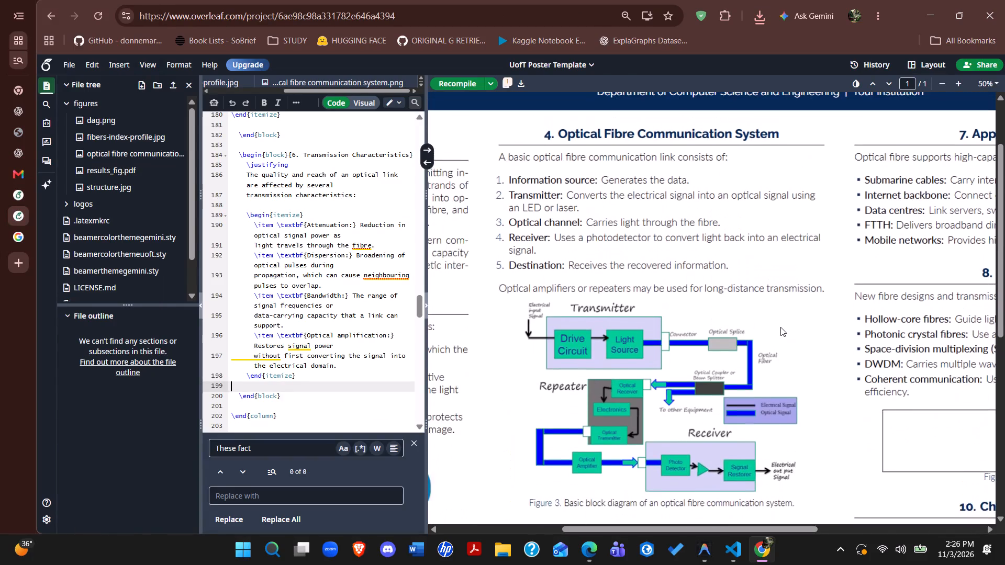
scroll(780, 327, up, 1)
double_click(893, 128)
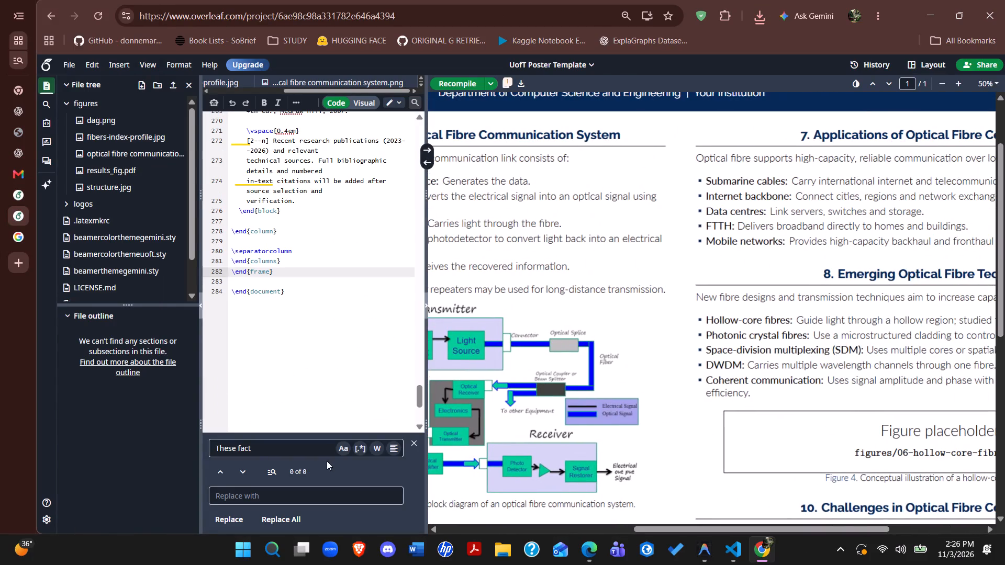
triple_click(259, 448)
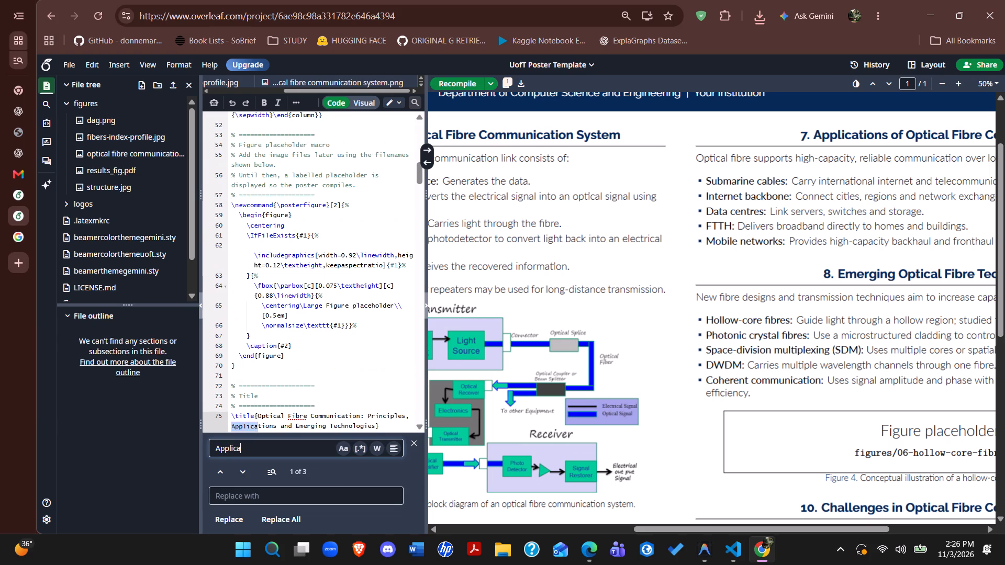
text(tions of)
key(space)
scroll(301, 404, down, 1)
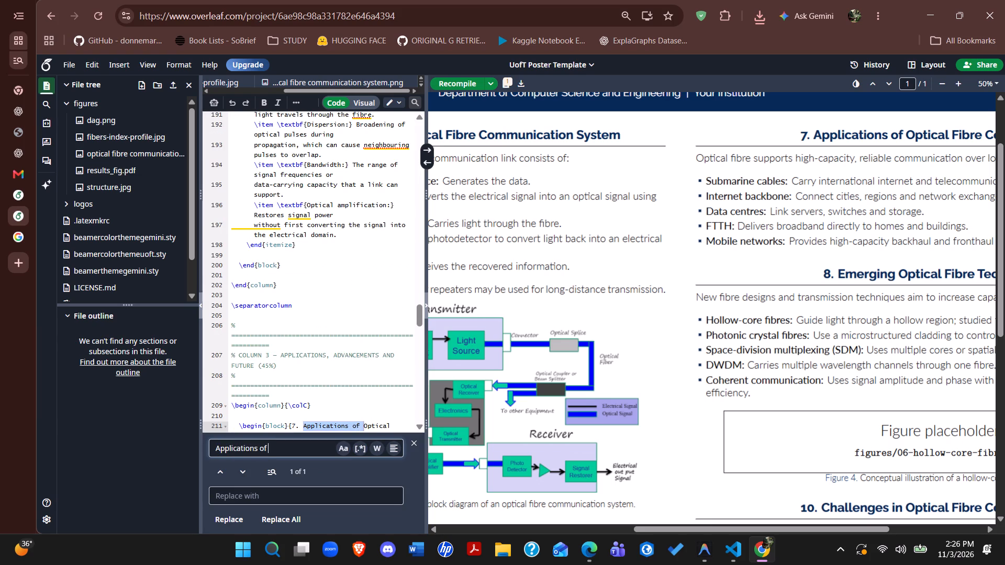
scroll(301, 404, down, 2)
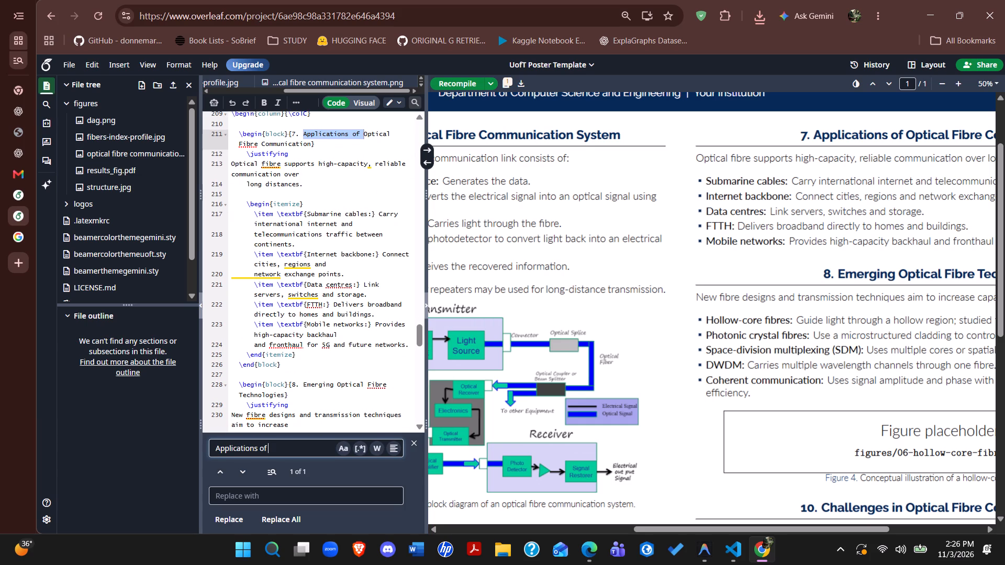
Copy the hollow-core fibre \posterfigure code with its caption from the end of section 8, Emerging Optical Fibre Technologies.
drag(241, 153, 252, 163)
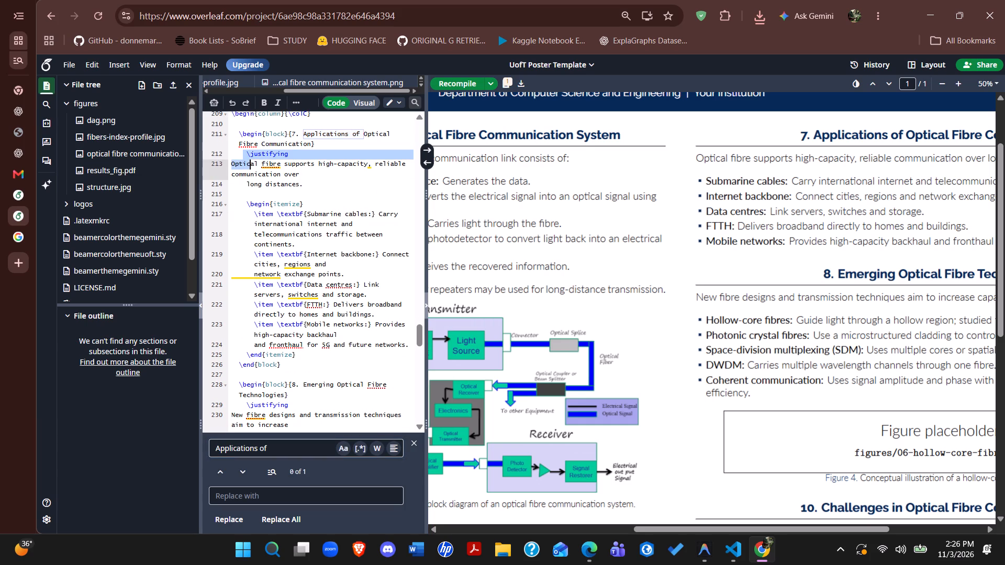
drag(252, 163, 264, 179)
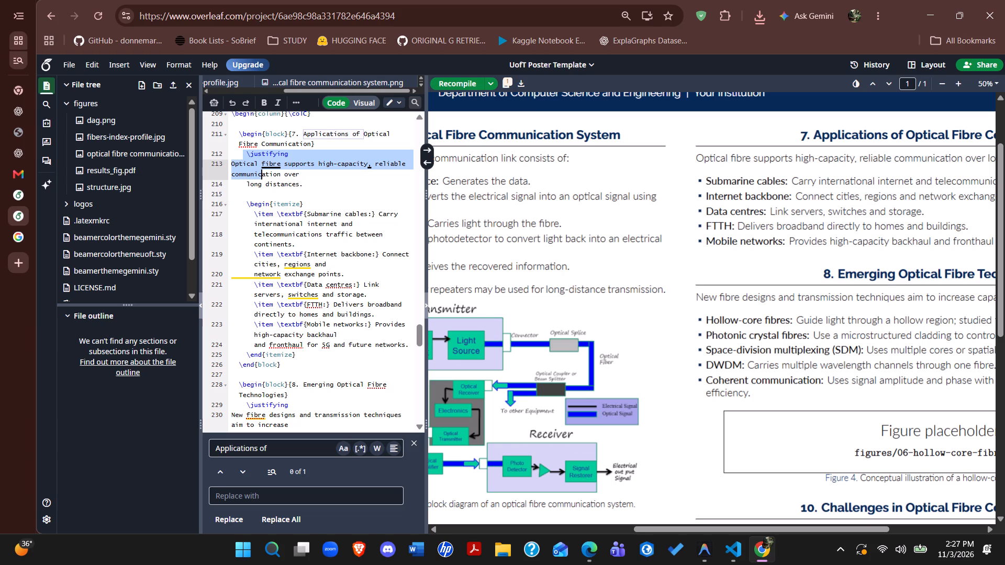
drag(264, 179, 297, 356)
scroll(297, 356, down, 2)
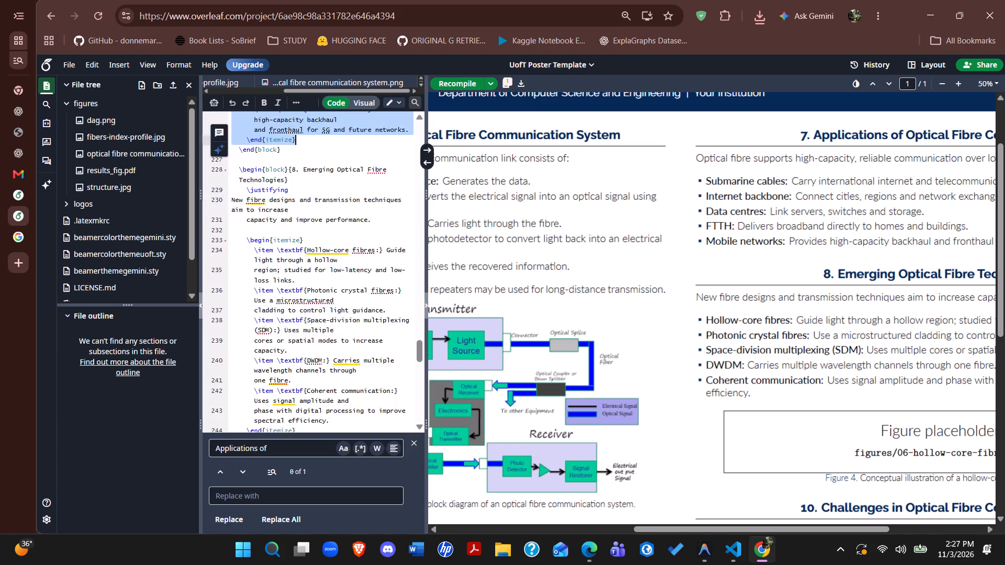
scroll(297, 356, down, 2)
drag(309, 408, 245, 372)
key(ctrl+c)
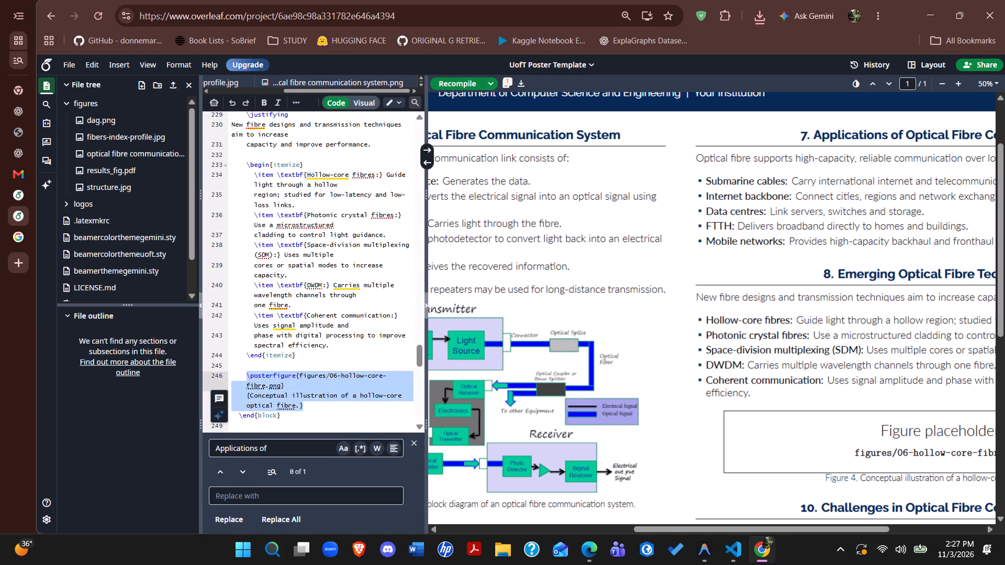
Replace the intro text and whole bullet list of section 7, Applications of Optical Fibre Communication, with the copied \posterfigure code.
scroll(245, 372, up, 5)
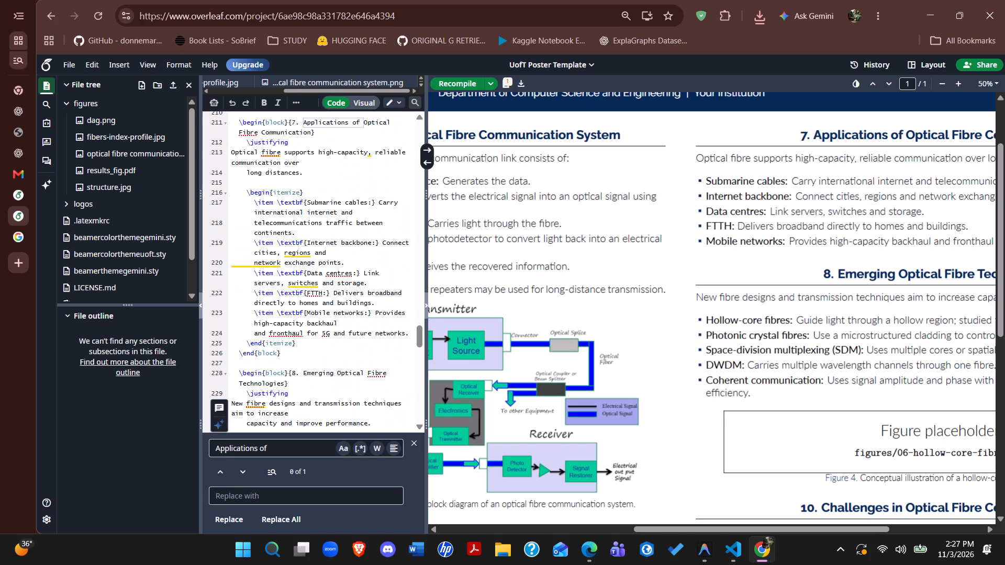
scroll(285, 262, up, 1)
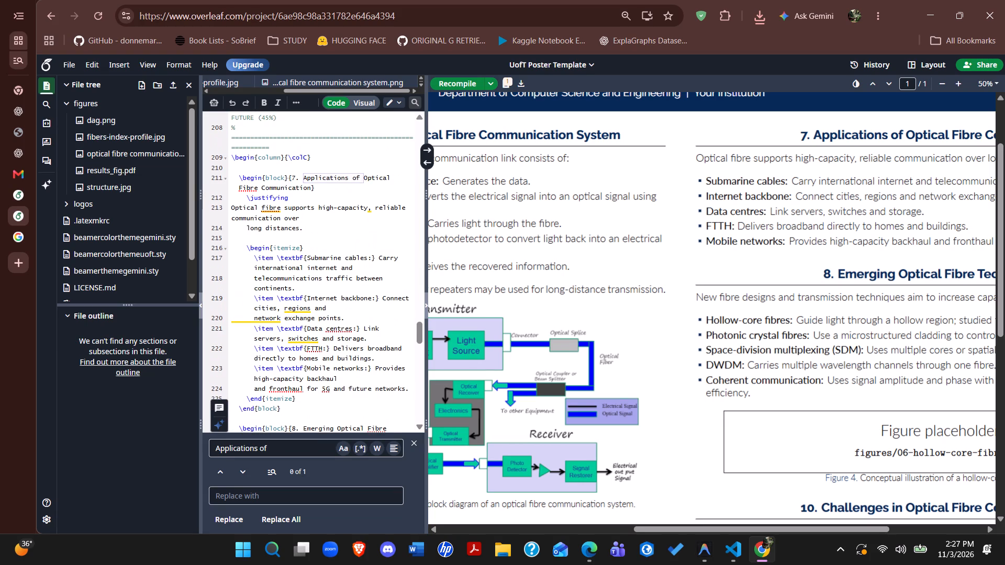
drag(242, 196, 326, 393)
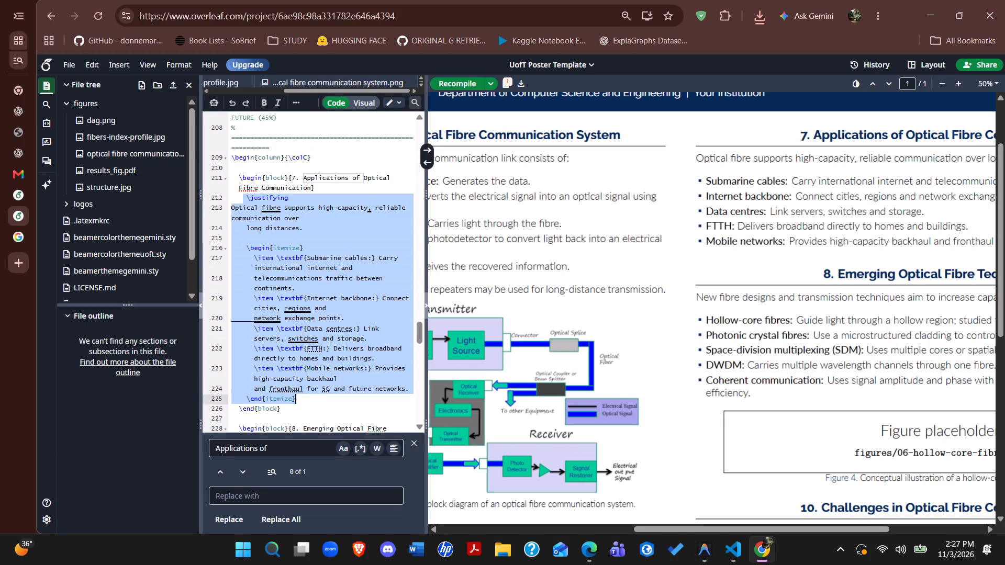
drag(326, 393, 326, 394)
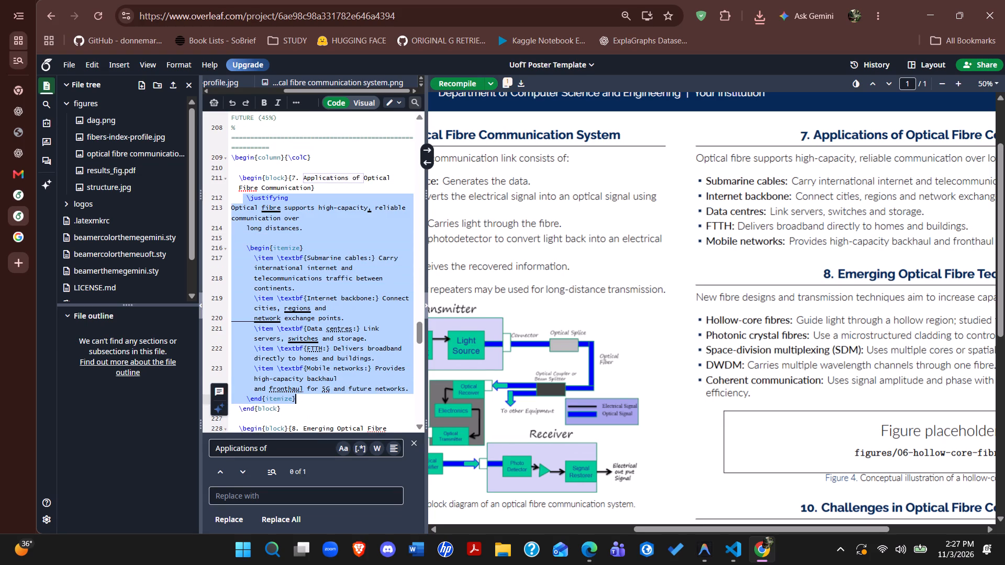
click(338, 266)
scroll(338, 266, down, 1)
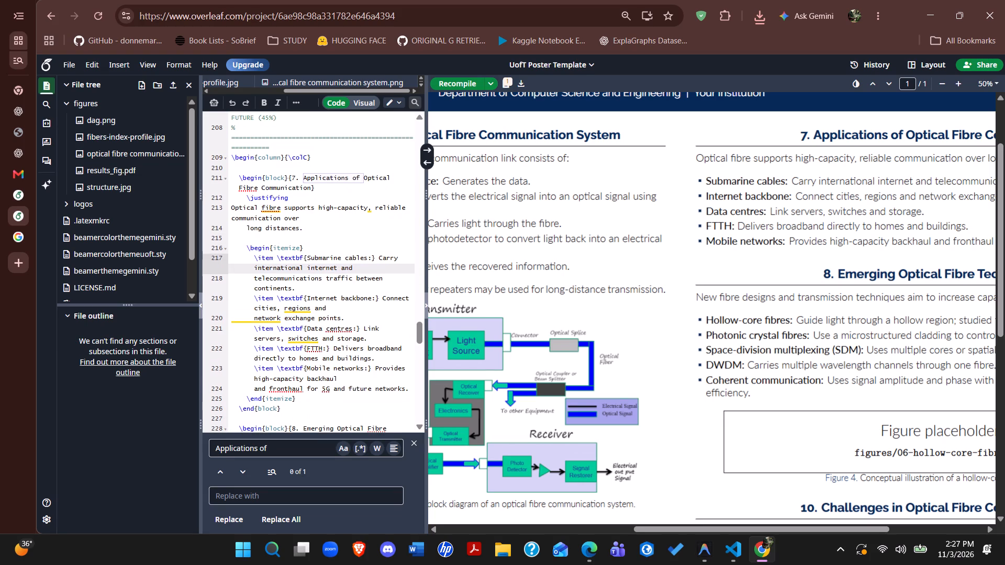
scroll(338, 266, down, 1)
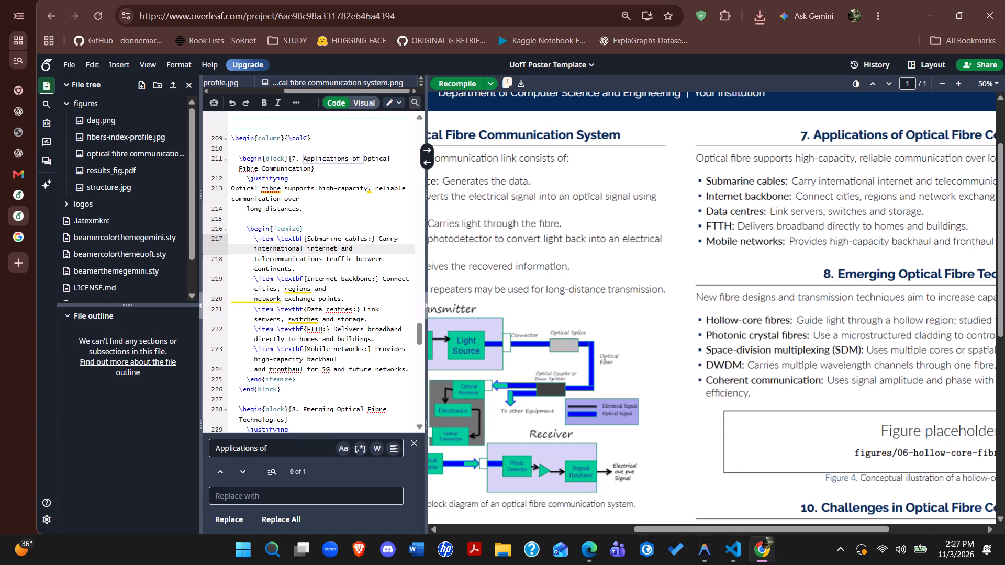
drag(245, 178, 313, 378)
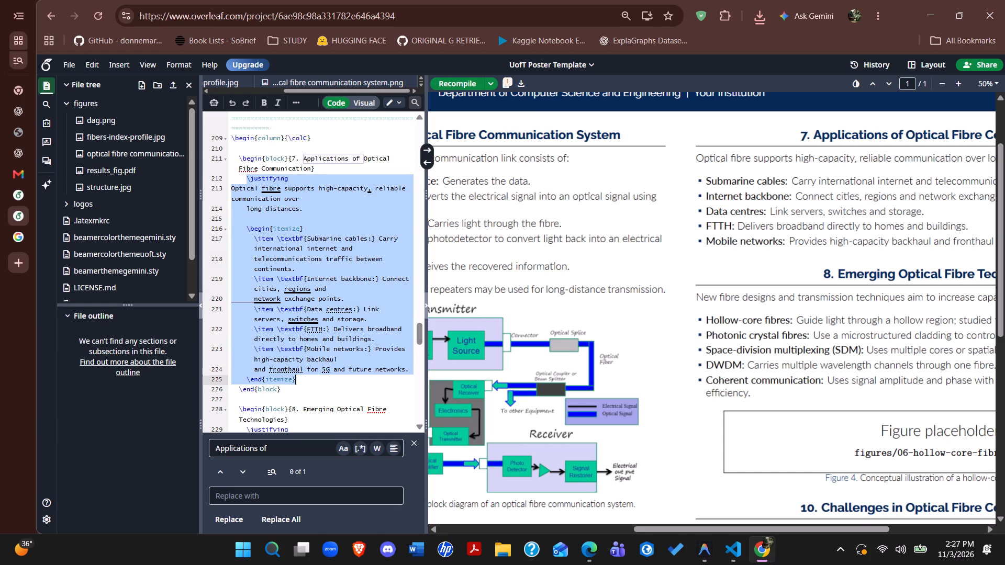
drag(313, 378, 312, 378)
key(ctrl+v)
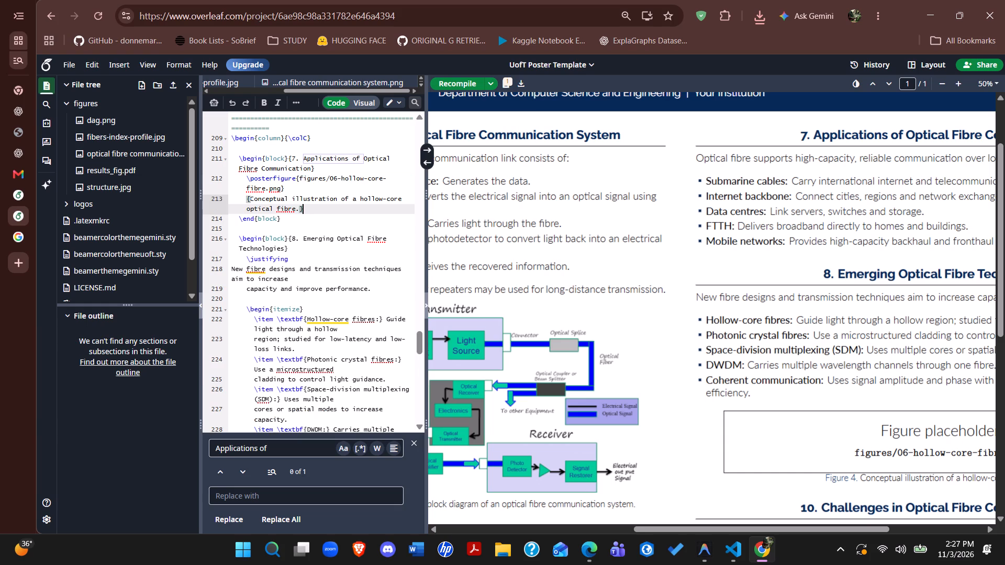
scroll(160, 151, up, 2)
Upload the downloaded Optical Fibre Communication Applications.png into the project's figures folder.
click(757, 19)
drag(642, 80, 606, 83)
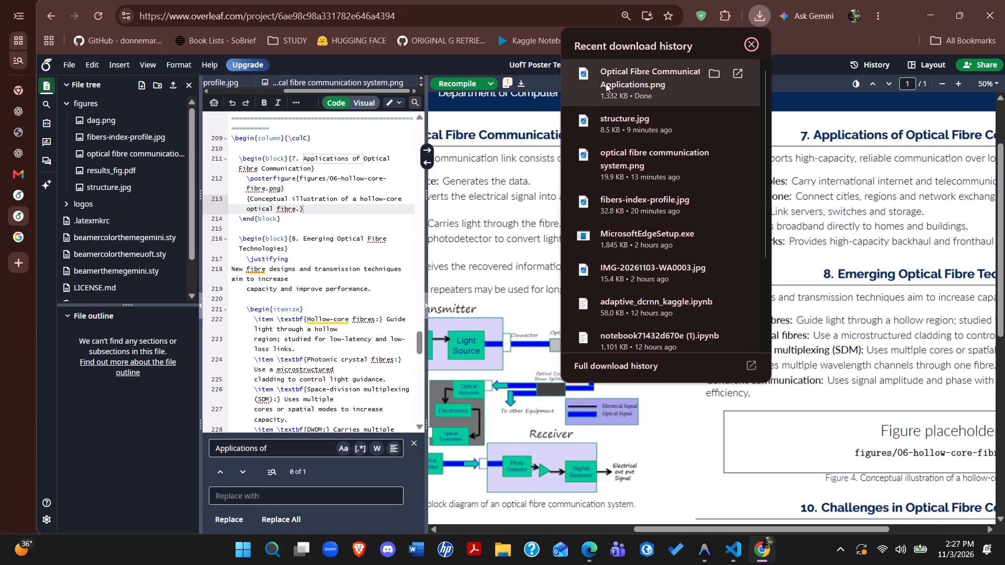
drag(606, 83, 137, 161)
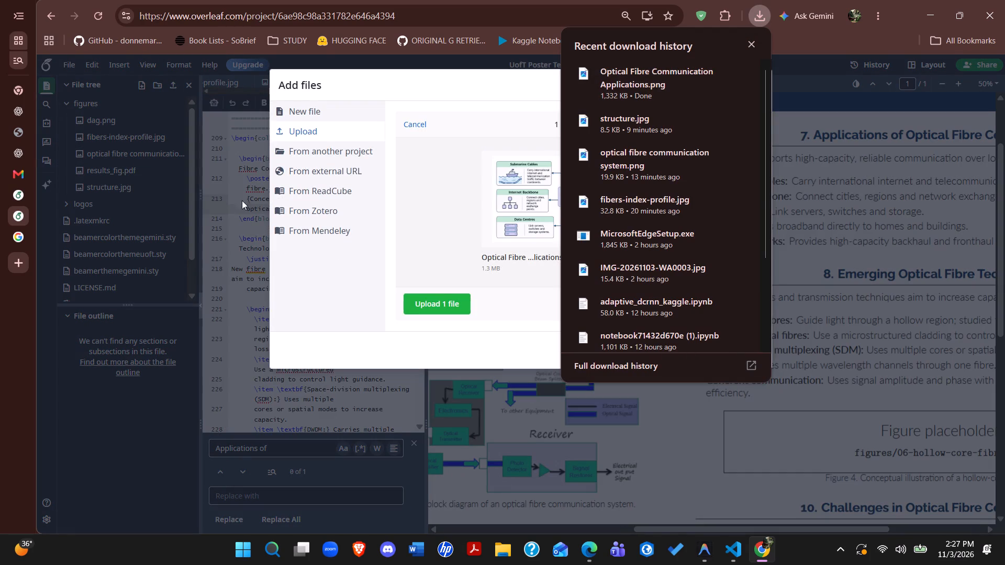
click(455, 297)
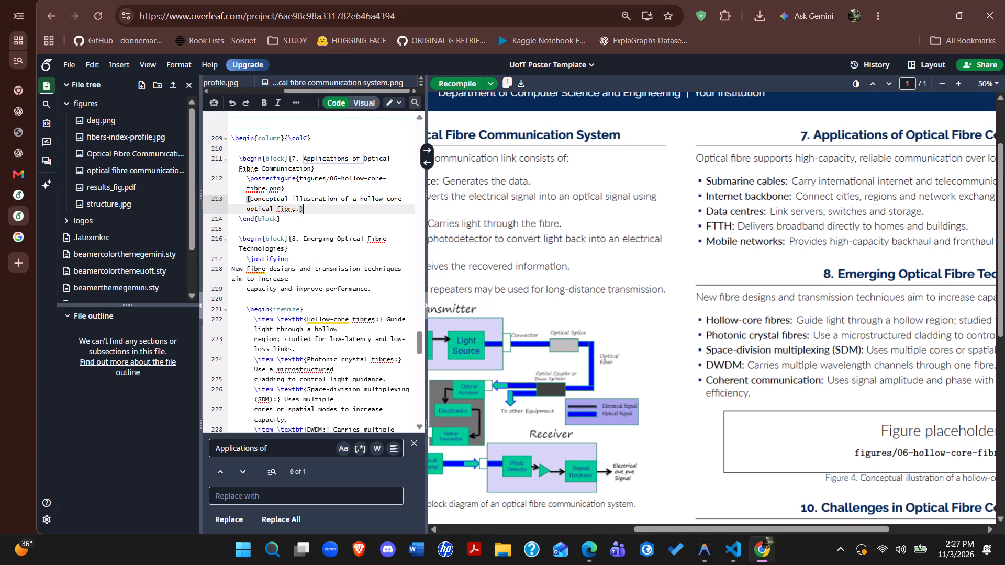
Change the section 7 \posterfigure path to figures/Optical Fibre Communication Applications.png and compile the poster.
click(280, 188)
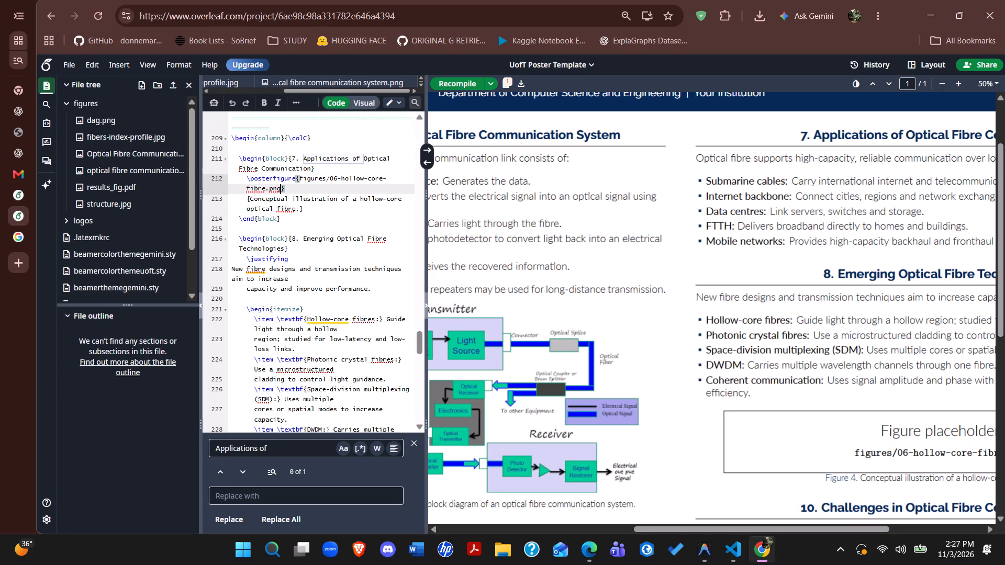
key(BackSpace)
key(BackSpace)
key(BackSpace)
key(BackSpace)
key(BackSpace)
key(BackSpace)
key(BackSpace)
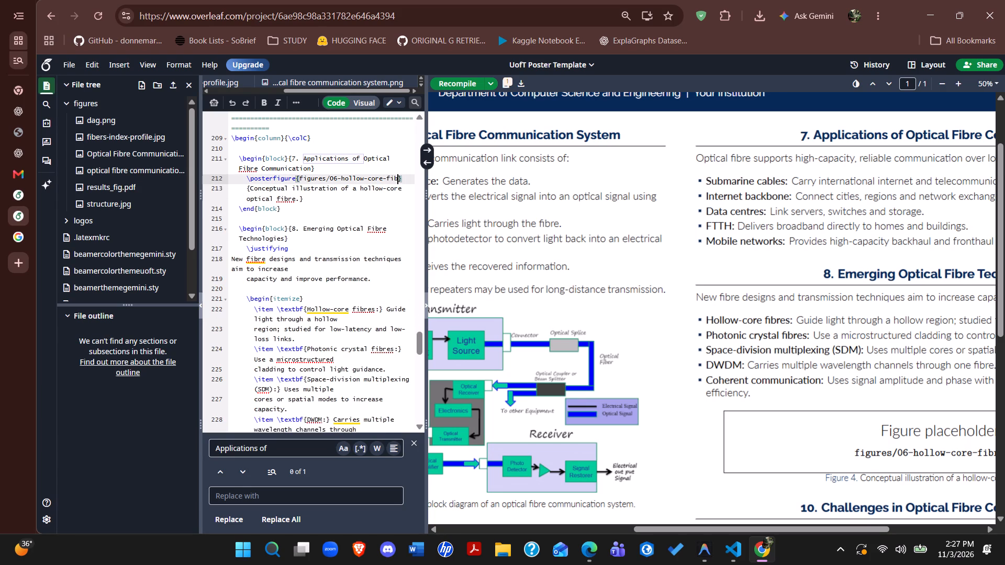
key(BackSpace)
key(BackSpace)
key(BackSpace)
key(BackSpace)
key(BackSpace)
key(BackSpace)
key(BackSpace)
key(BackSpace)
key(BackSpace)
key(BackSpace)
key(BackSpace)
key(BackSpace)
key(BackSpace)
key(BackSpace)
key(BackSpace)
key(BackSpace)
key(BackSpace)
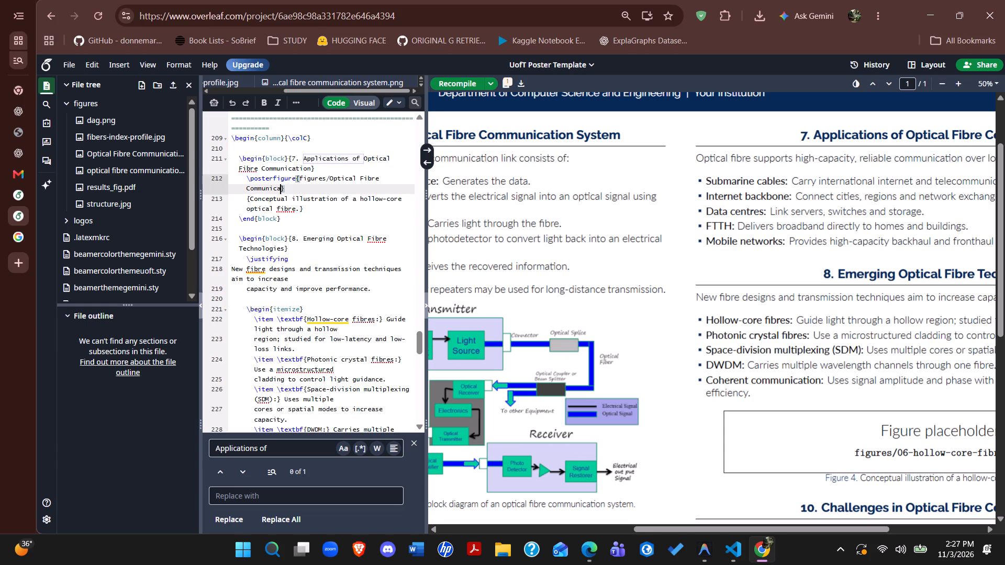
key(BackSpace)
text(on)
key(space)
click(761, 16)
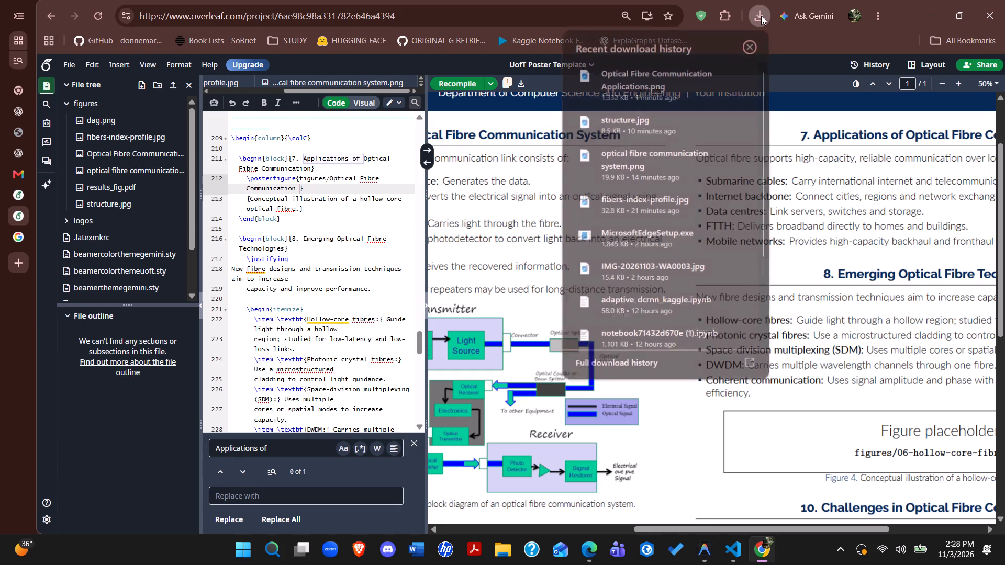
click(297, 189)
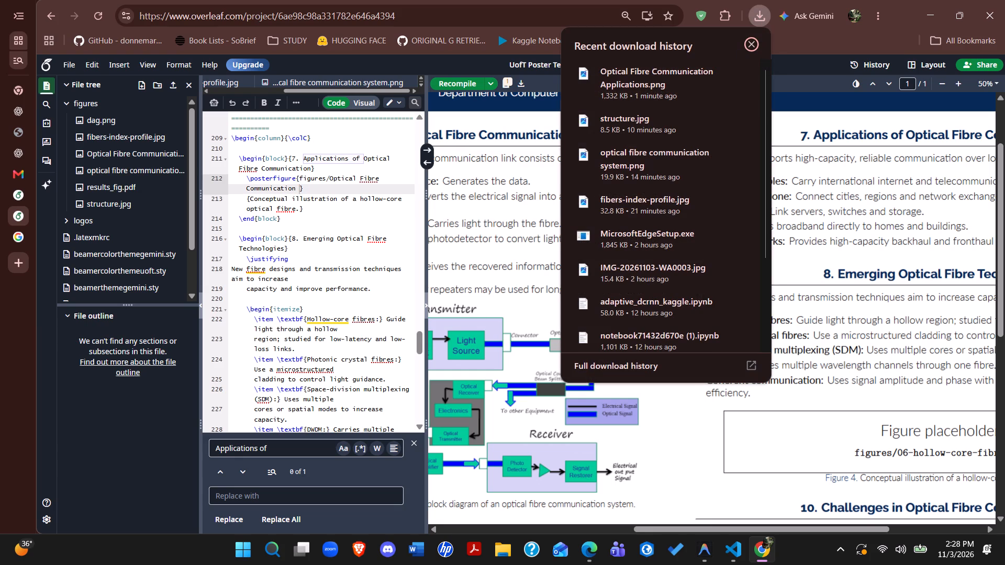
text(pplications.png)
key(Return)
key(BackSpace)
key(BackSpace)
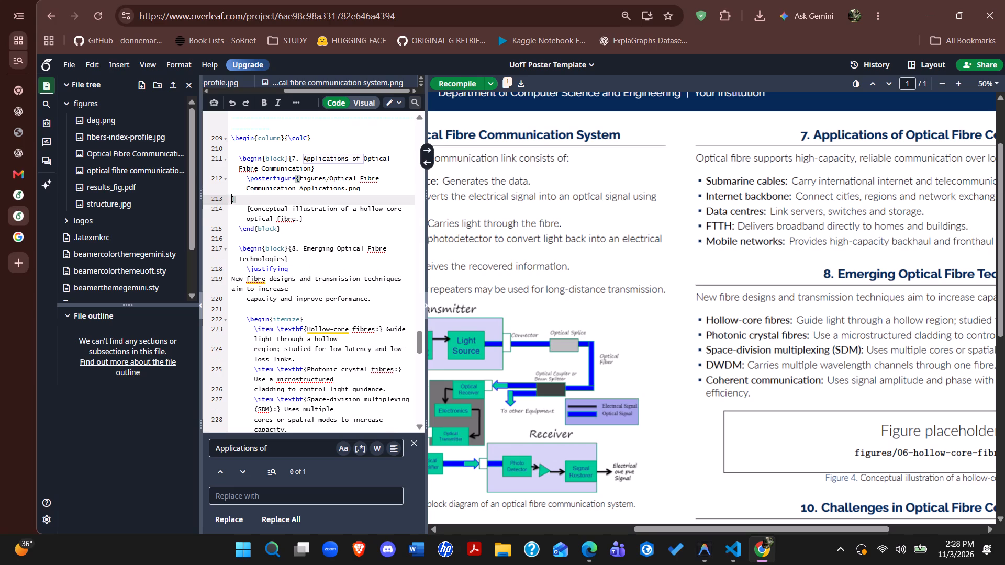
key(ctrl+s)
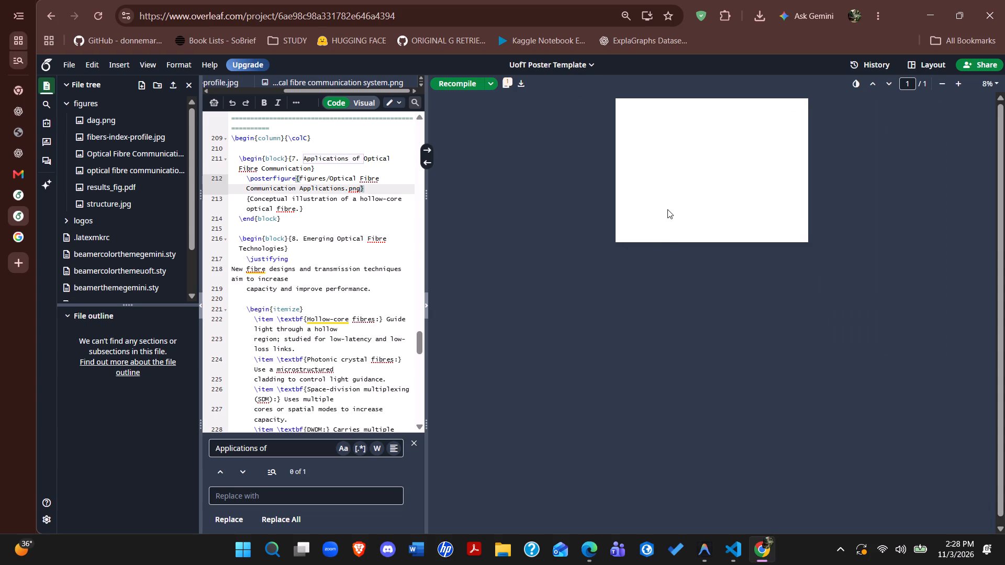
scroll(667, 209, up, 1)
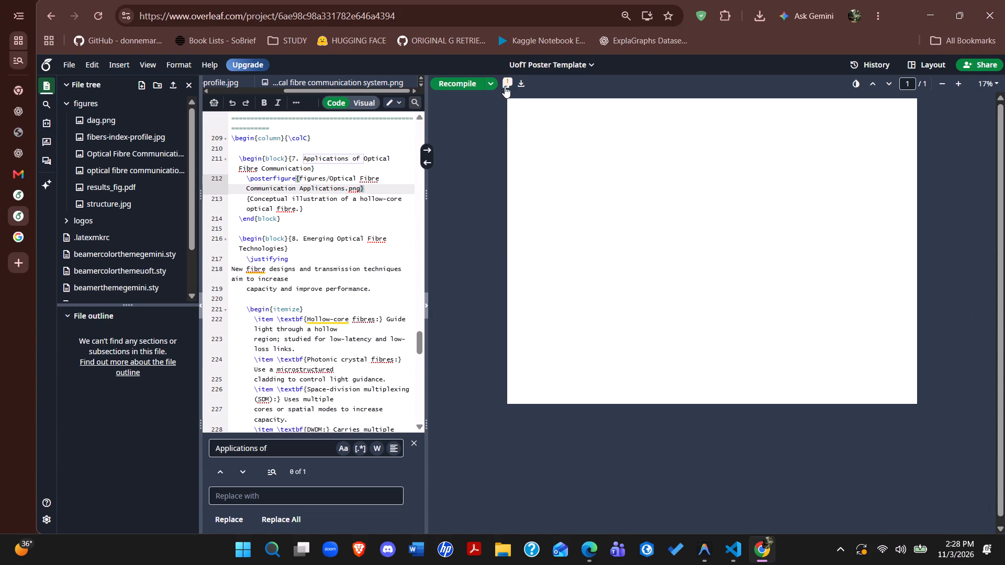
click(507, 83)
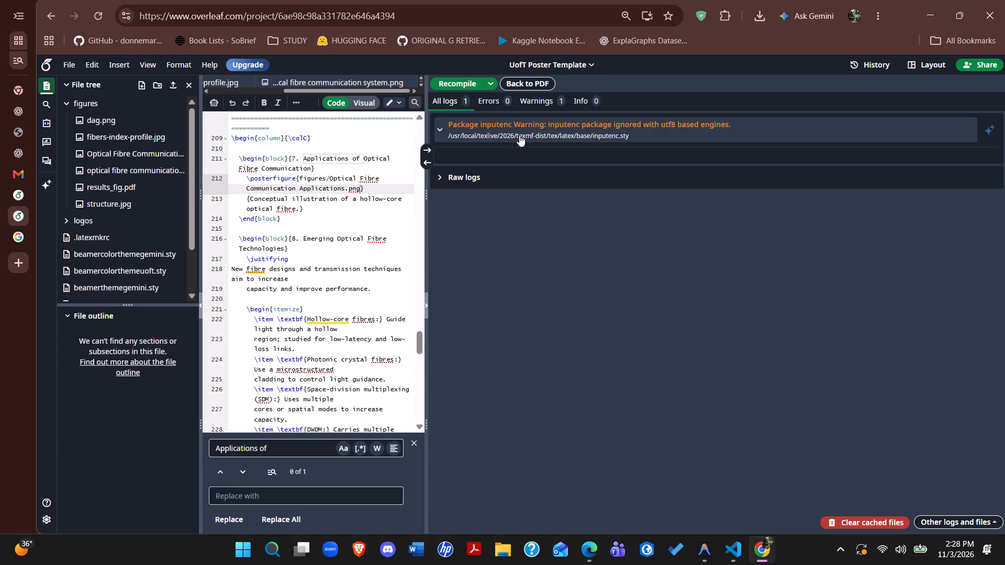
click(576, 125)
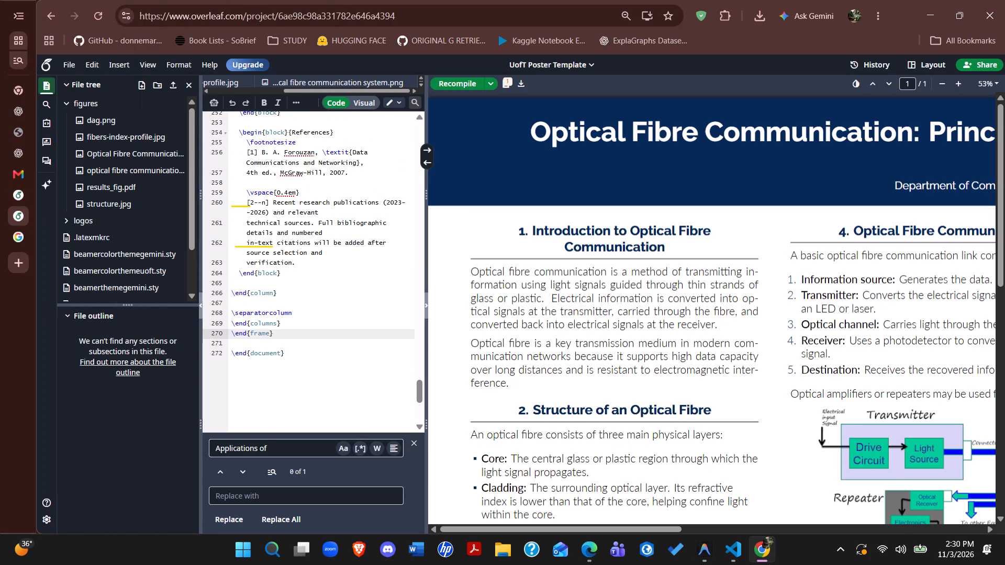
scroll(299, 184, up, 8)
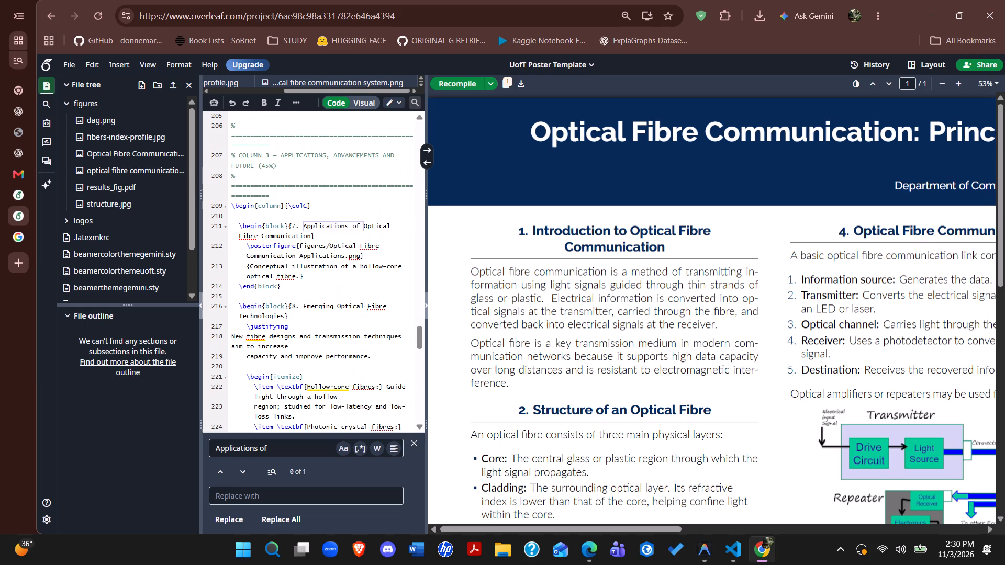
scroll(299, 184, down, 2)
click(289, 213)
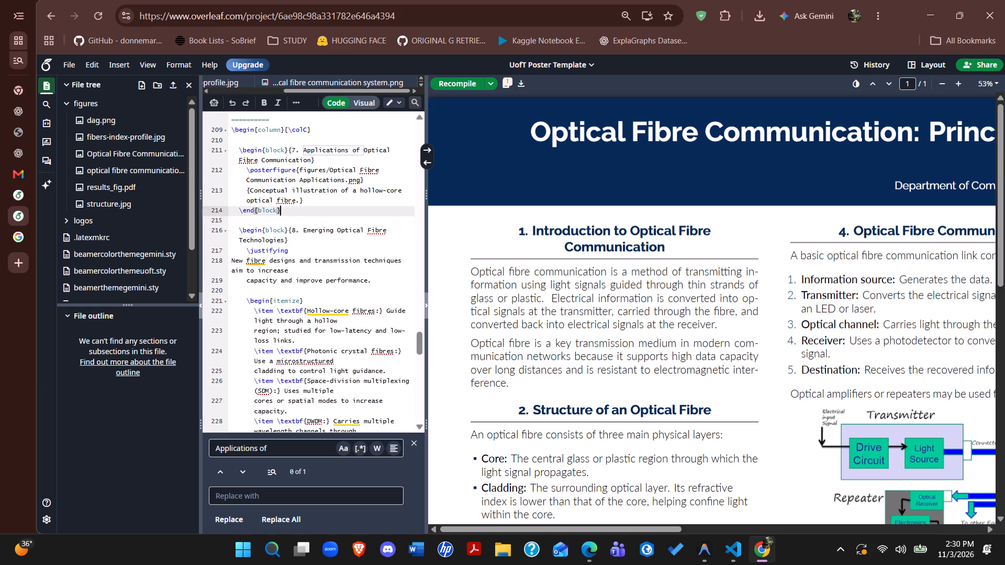
drag(289, 213, 239, 148)
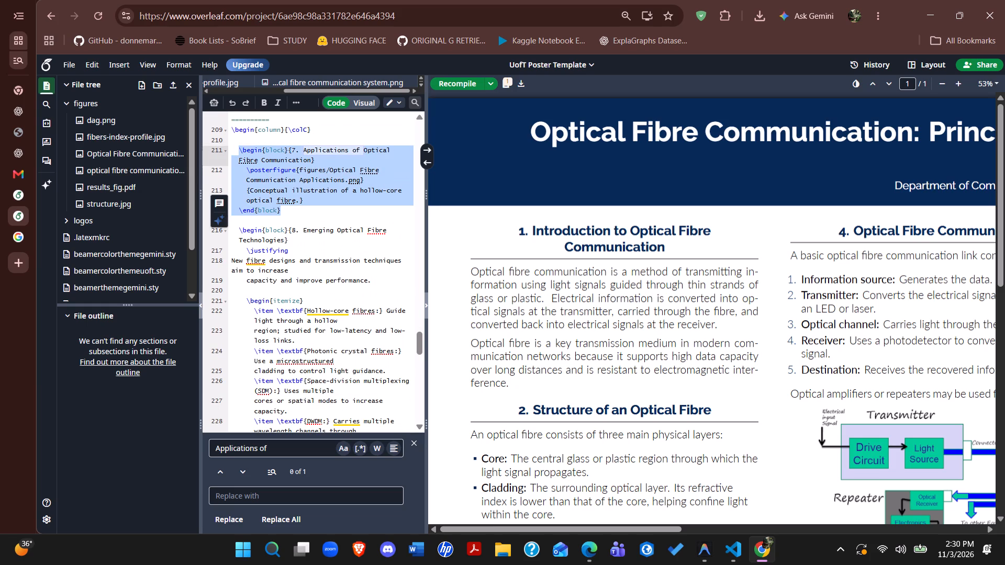
key(ctrl+v)
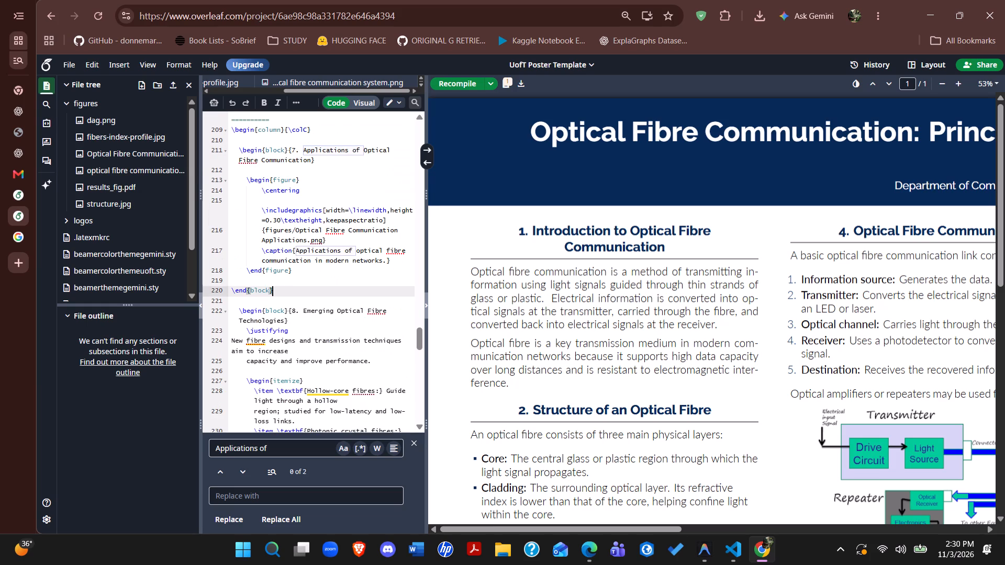
key(ctrl+s)
Examine the recompiled poster PDF, checking the section 7 figure's size and caption, the overall layout and section 8's figure placeholder.
scroll(584, 223, left, 2)
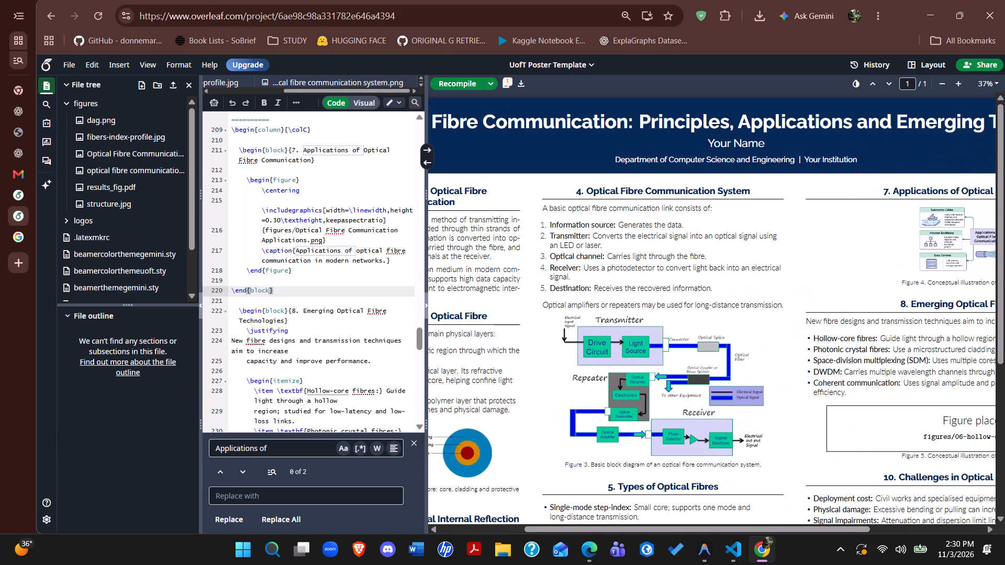
scroll(584, 223, left, 3)
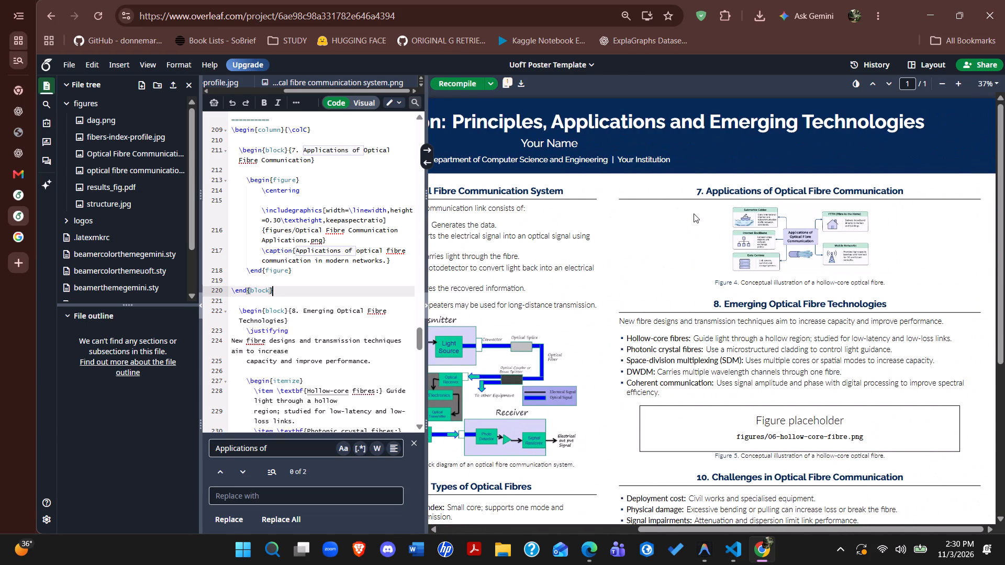
scroll(694, 213, down, 1)
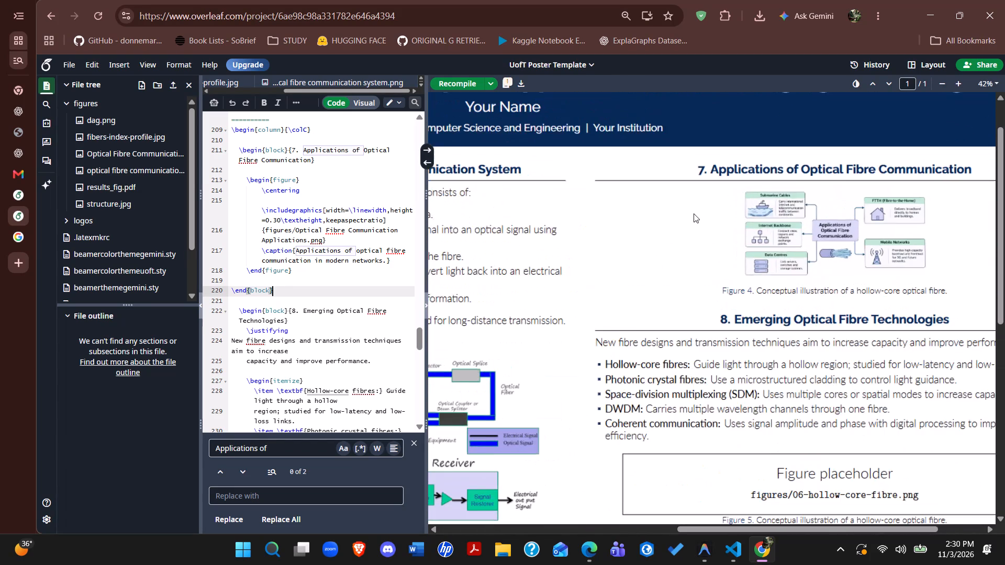
scroll(694, 213, left, 1)
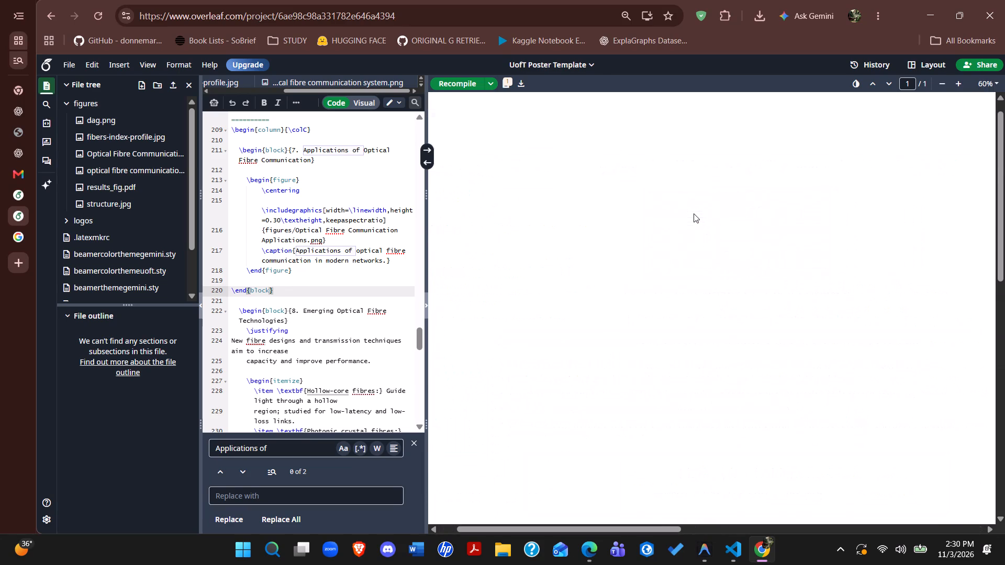
scroll(694, 213, left, 6)
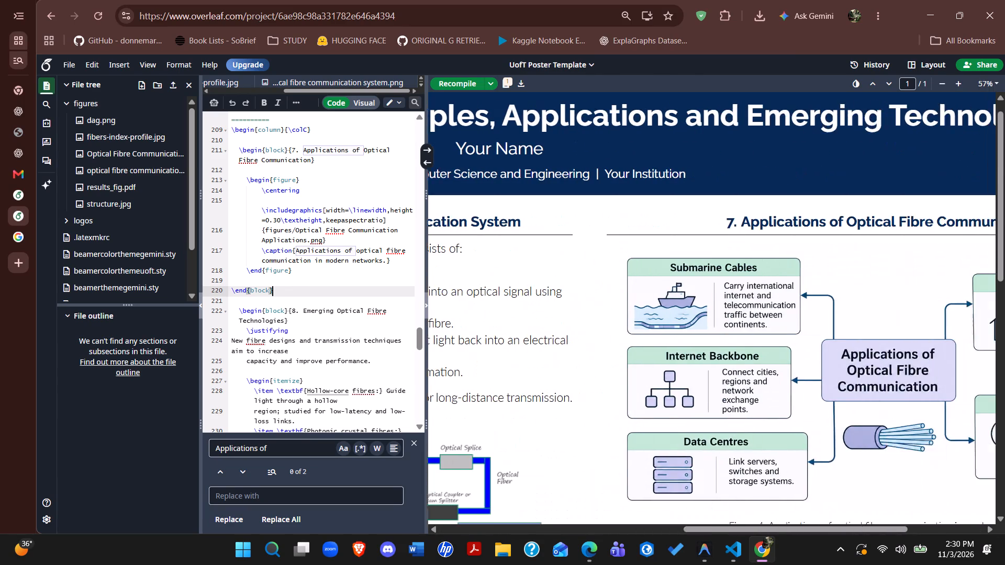
scroll(694, 213, left, 2)
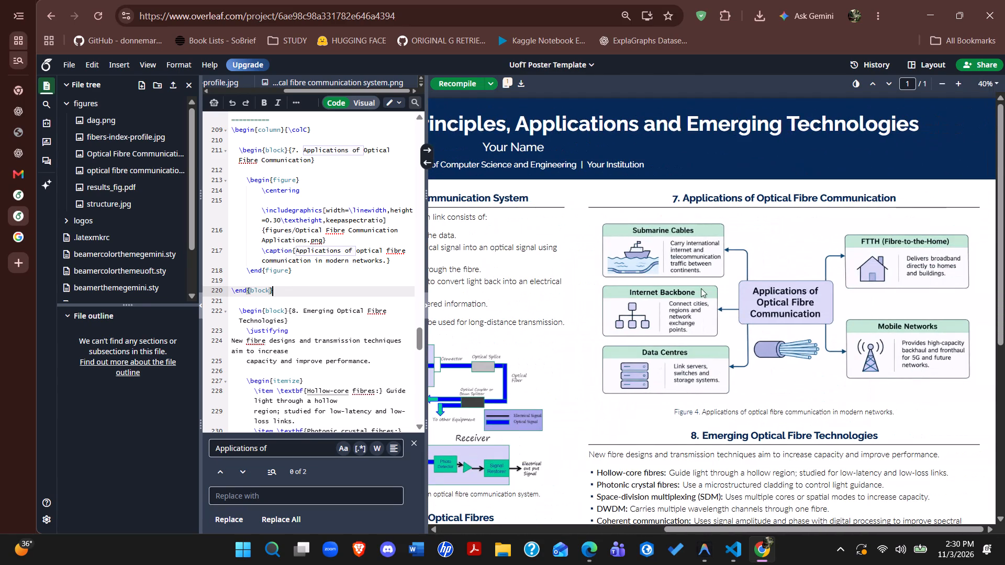
double_click(774, 191)
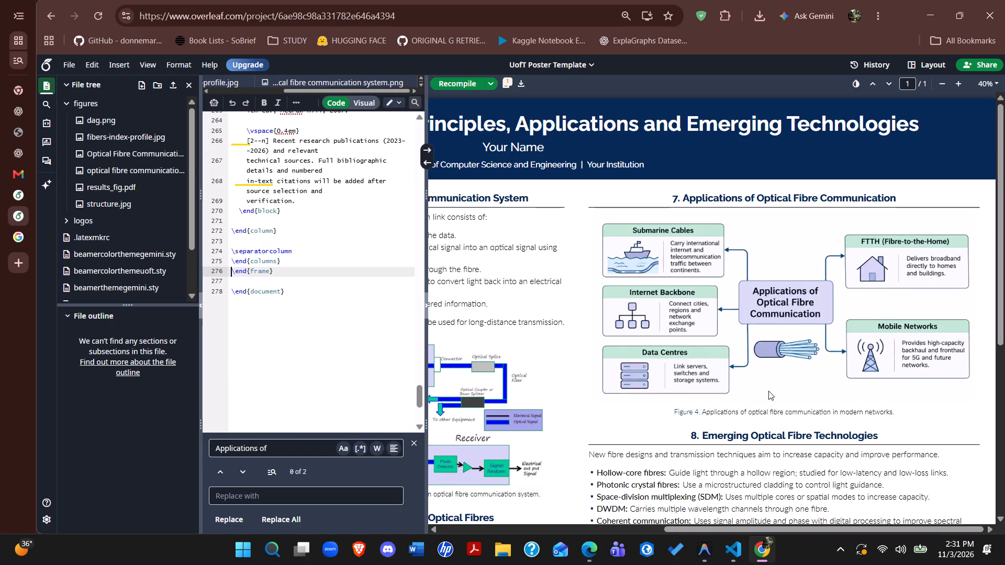
double_click(768, 415)
scroll(768, 415, down, 2)
scroll(768, 415, right, 2)
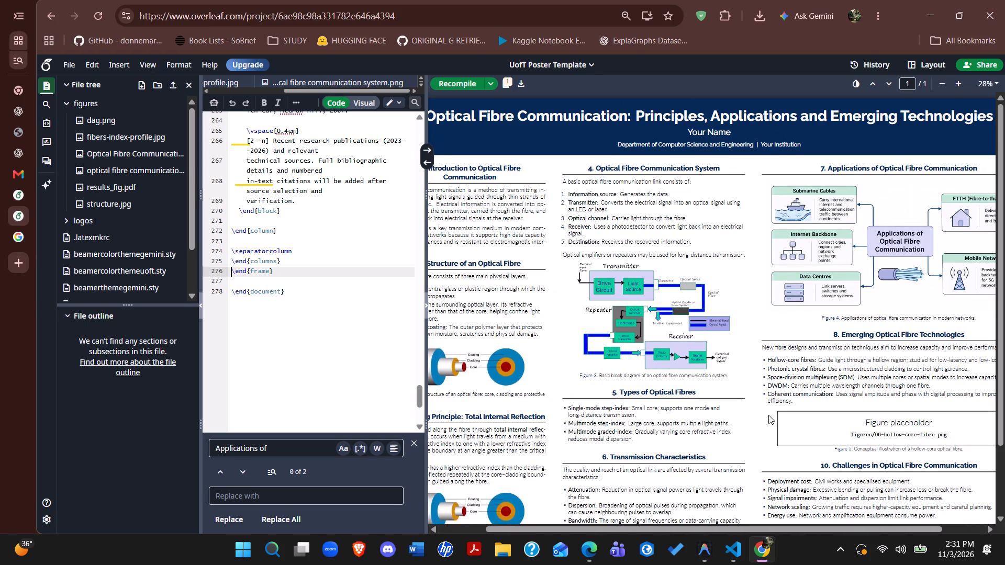
scroll(768, 415, down, 1)
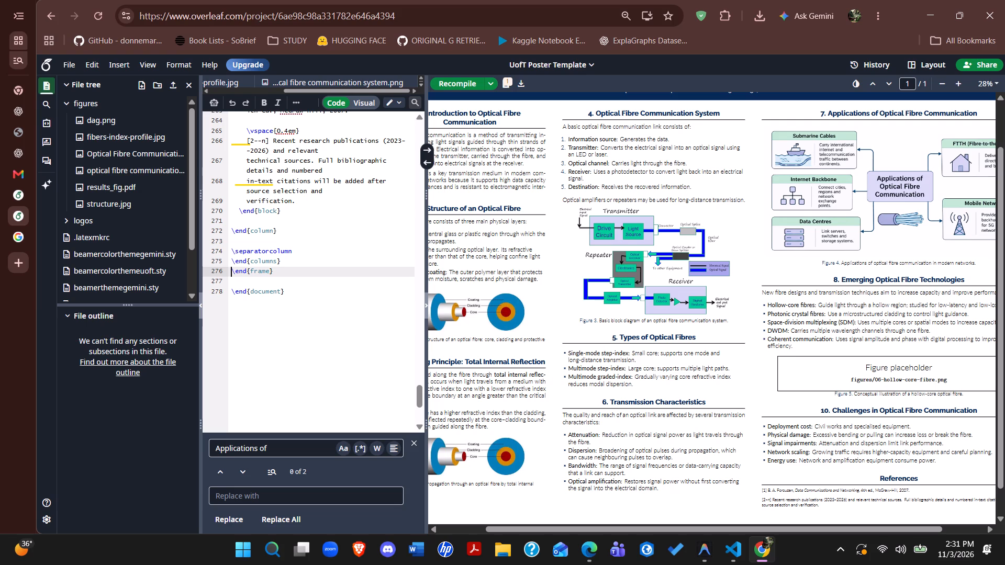
double_click(859, 392)
Find "Emerging O" in the poster source and delete section 8's hollow-core fibre \posterfigure together with its caption.
double_click(259, 448)
triple_click(259, 448)
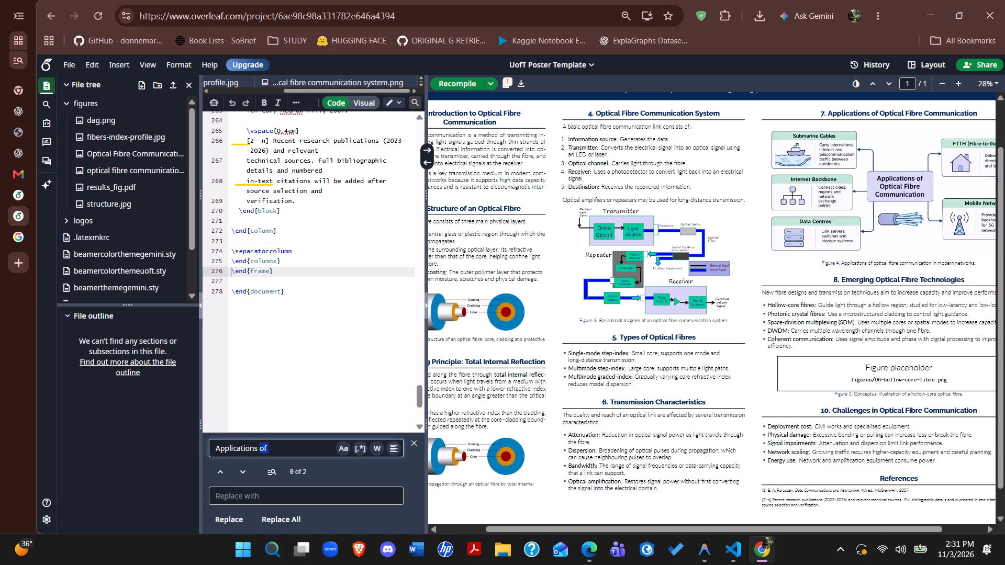
click(259, 448)
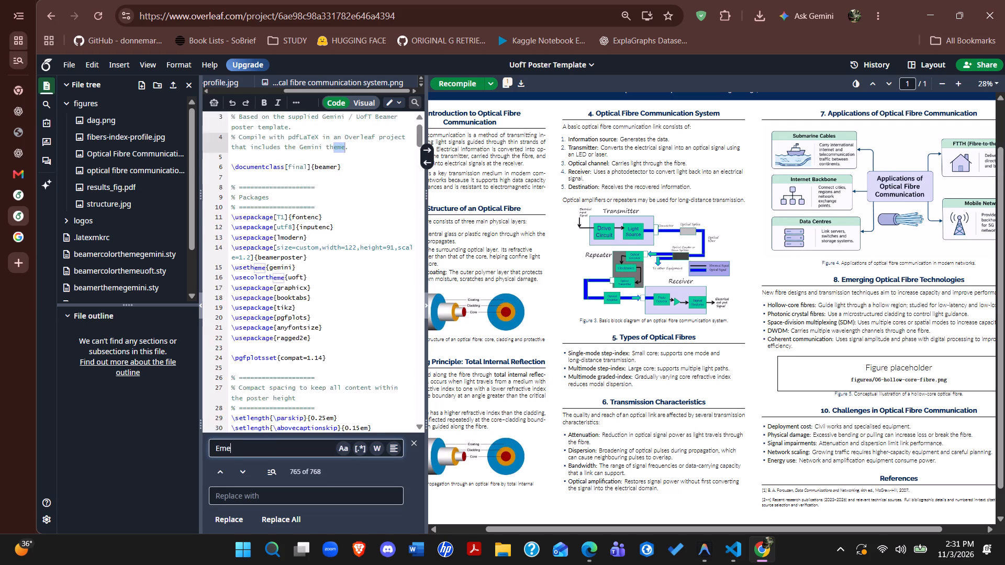
scroll(285, 367, down, 1)
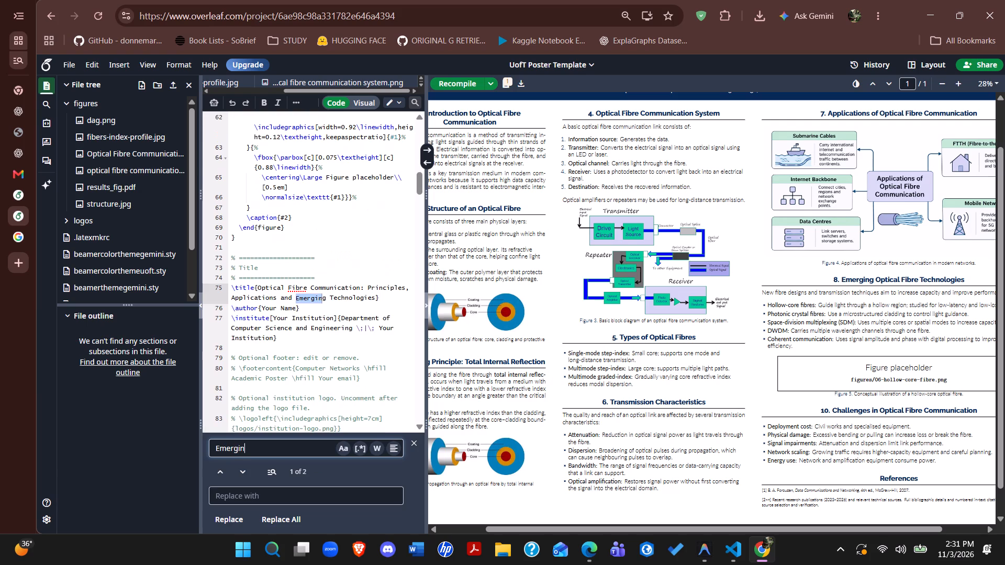
text(g)
key(space)
key(o)
scroll(285, 367, down, 1)
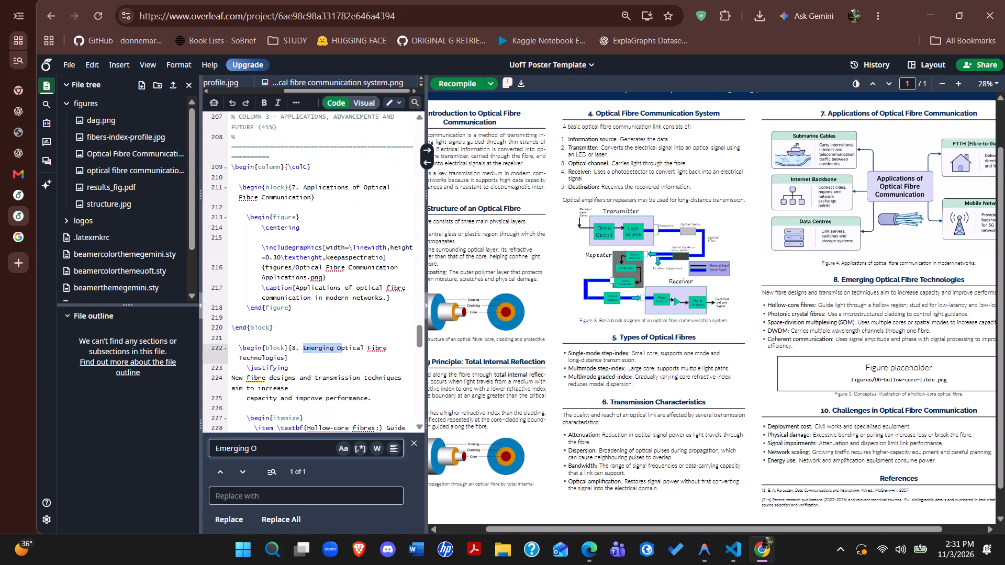
scroll(285, 367, down, 1)
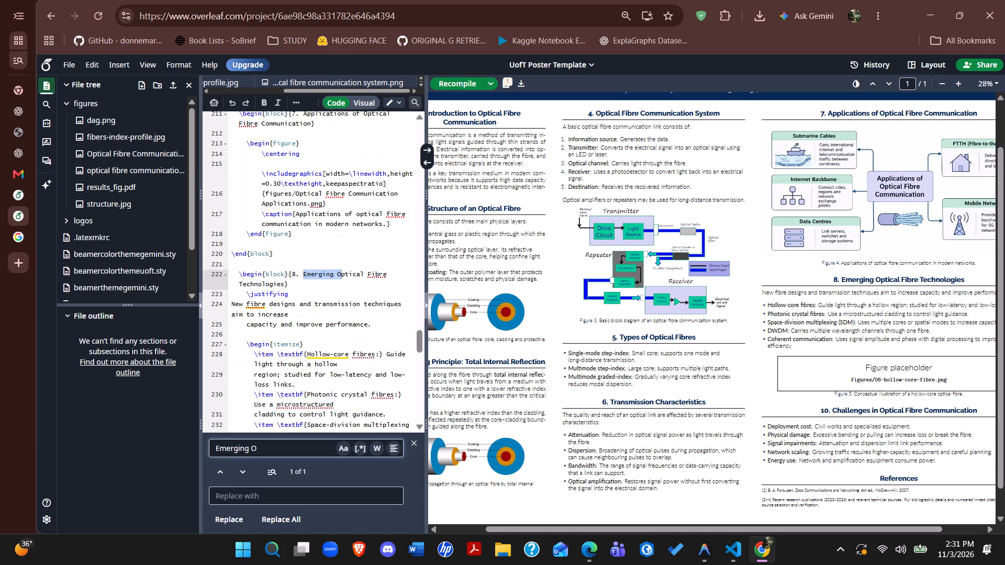
scroll(297, 332, down, 1)
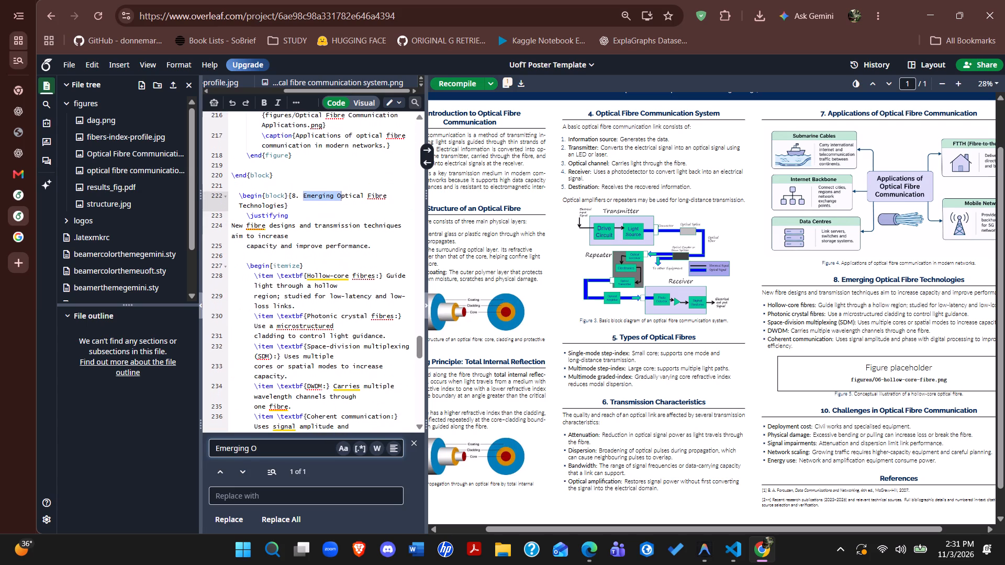
scroll(297, 332, down, 4)
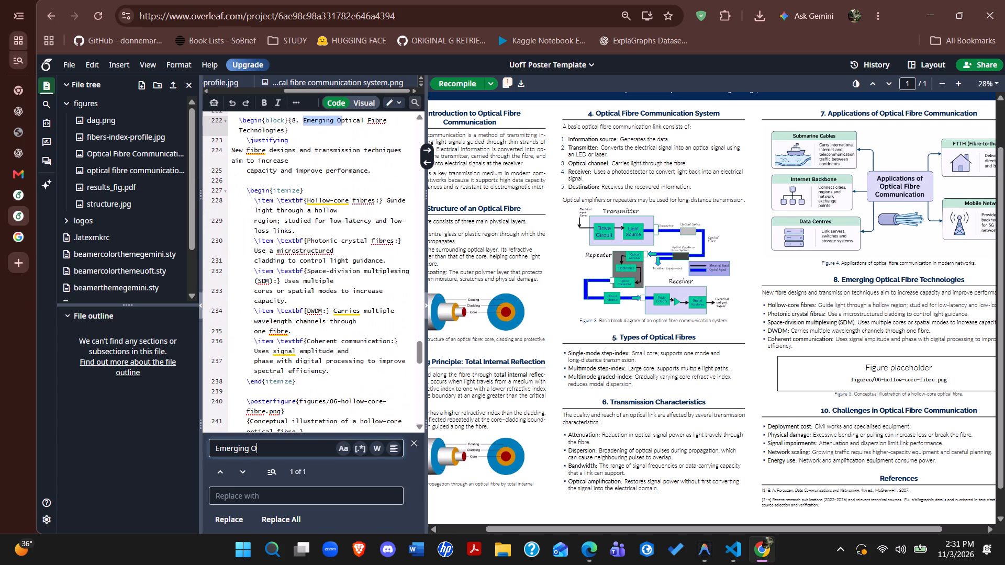
scroll(297, 332, down, 1)
drag(307, 371, 271, 342)
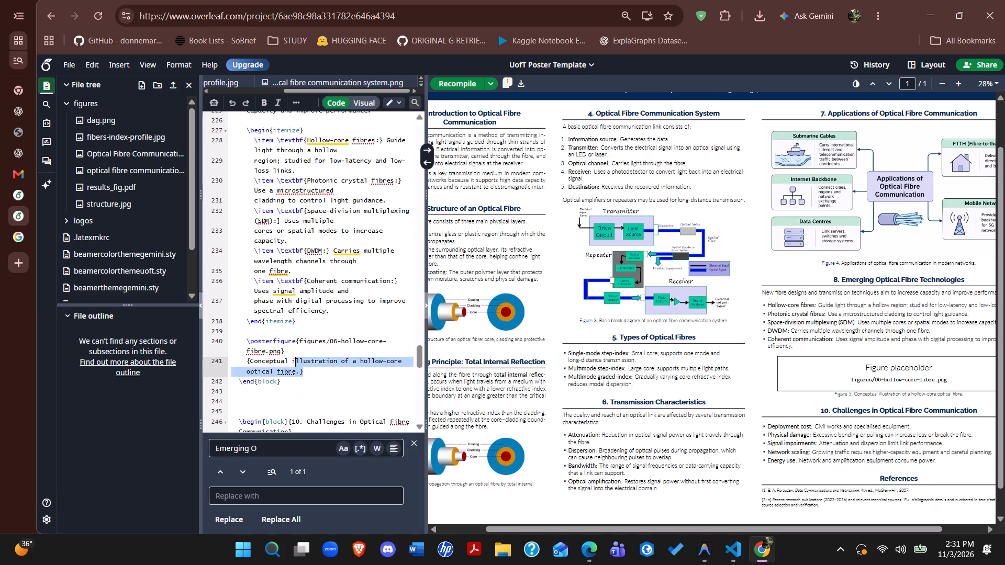
drag(271, 342, 248, 333)
key(BackSpace)
key(BackSpace)
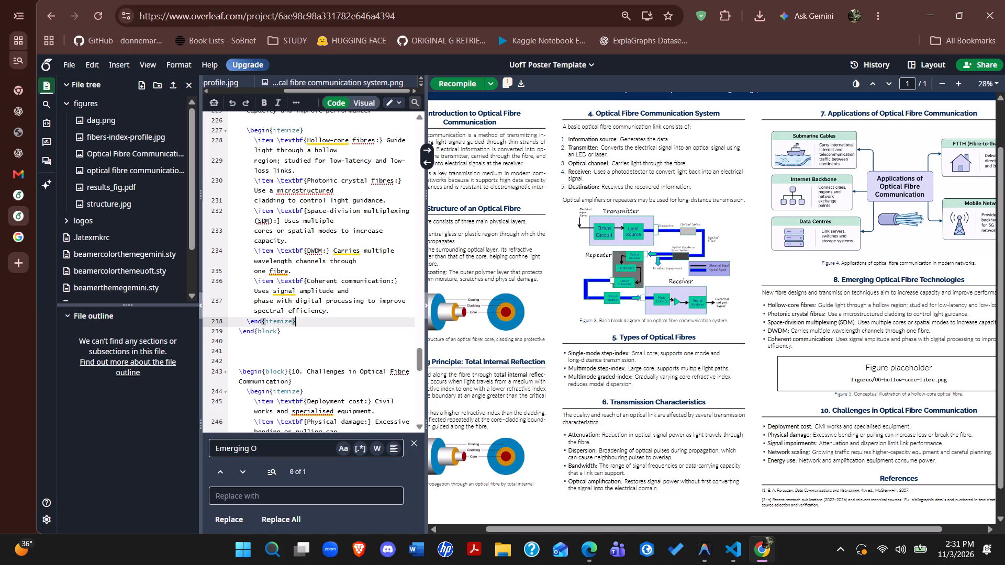
Delete the Coherent communication item from section 8's bullet list in the source.
drag(329, 309, 250, 285)
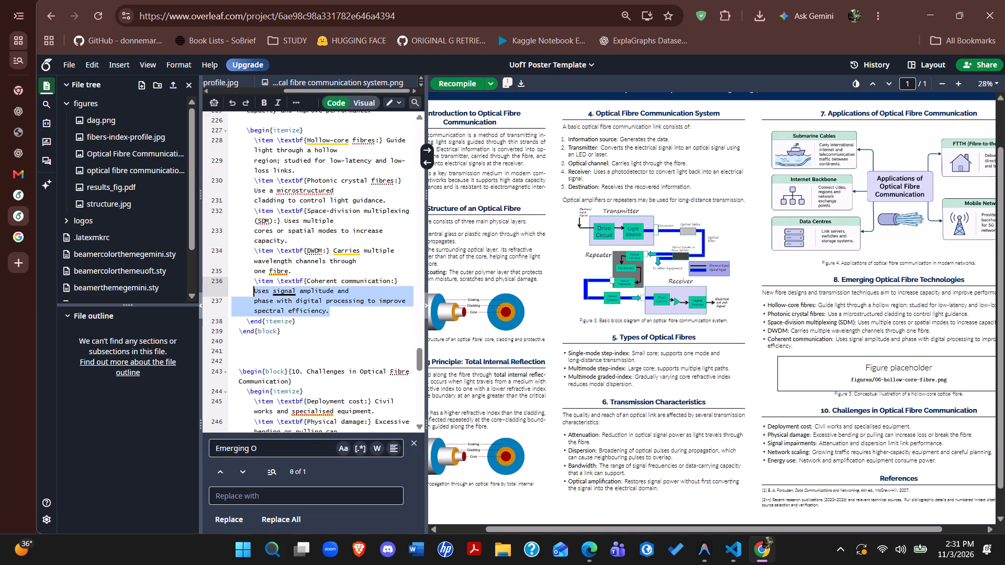
drag(250, 285, 251, 284)
key(BackSpace)
key(BackSpace)
key(BackSpace)
key(BackSpace)
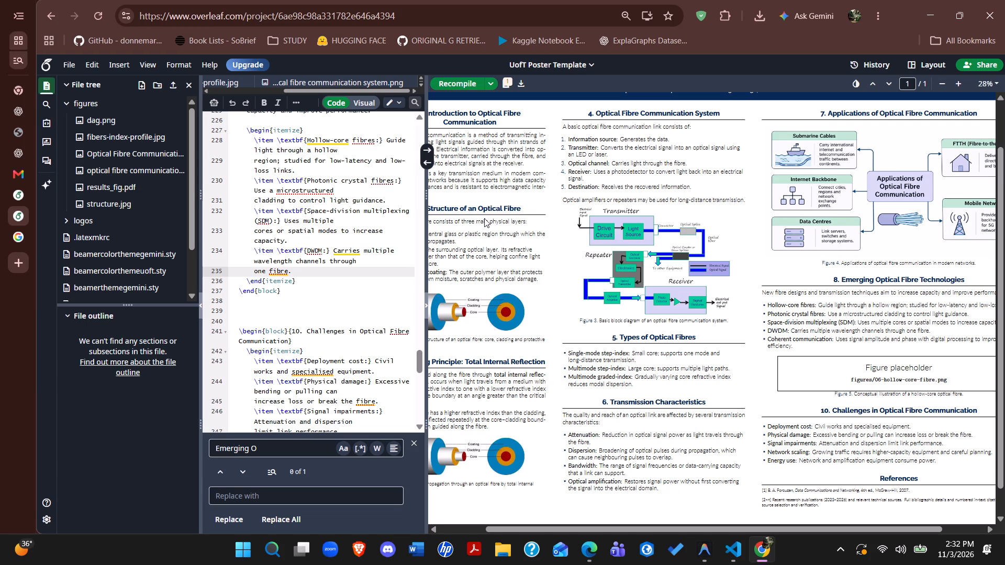
Remove the surplus blank lines between the section 8 block and the section 10 Challenges block.
scroll(796, 269, up, 1)
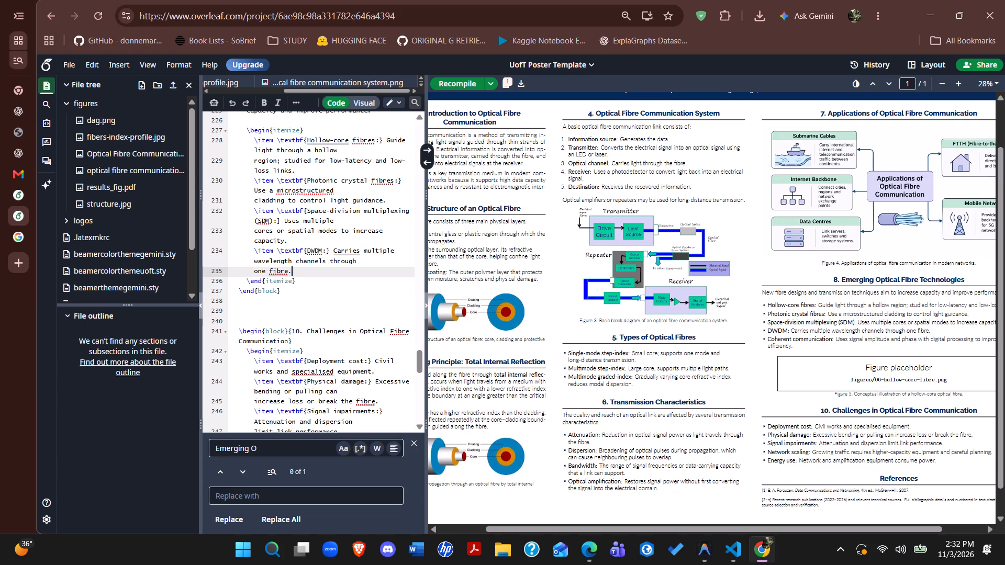
scroll(796, 269, up, 1)
scroll(796, 269, down, 1)
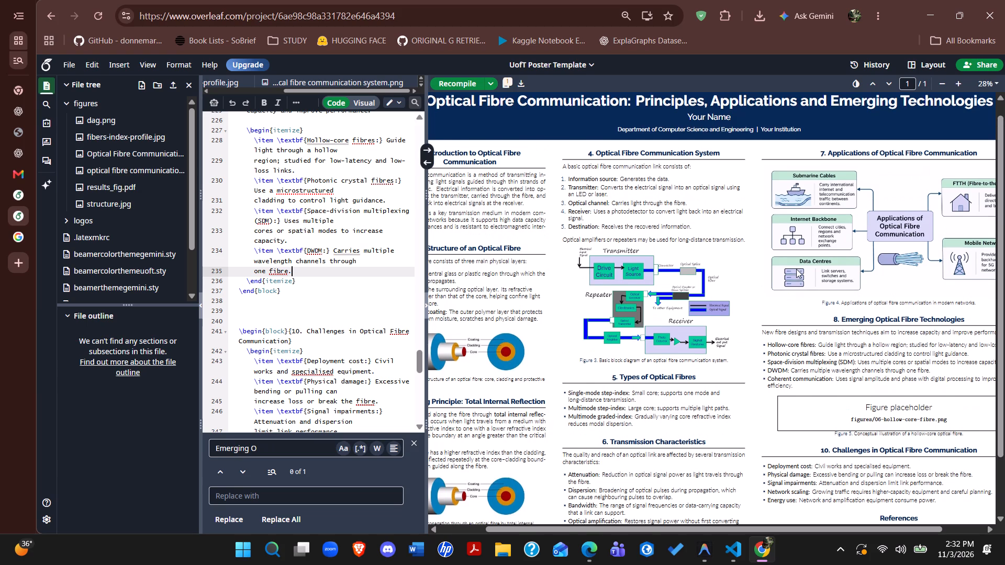
scroll(796, 269, down, 2)
scroll(796, 269, right, 1)
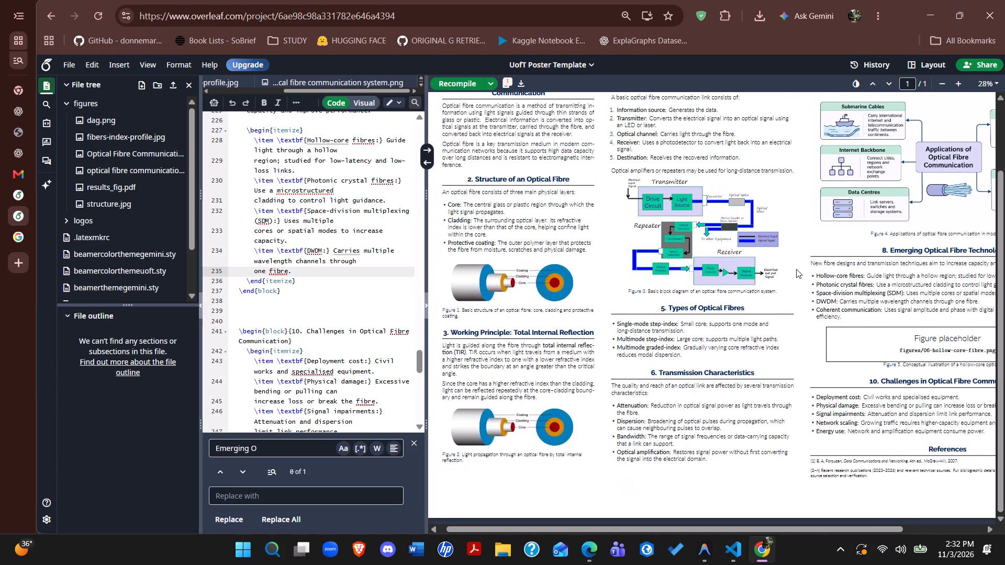
scroll(796, 269, up, 1)
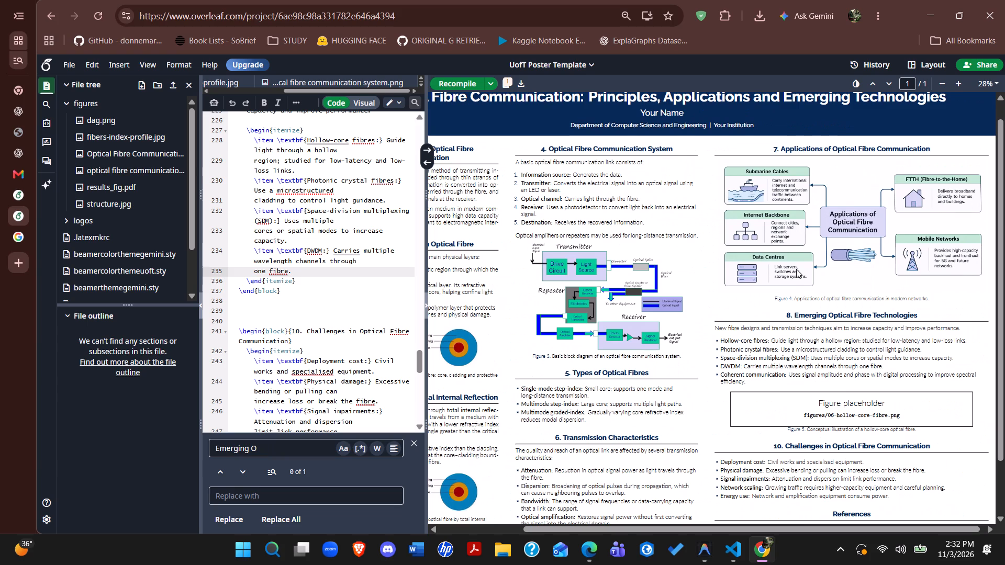
scroll(796, 269, down, 1)
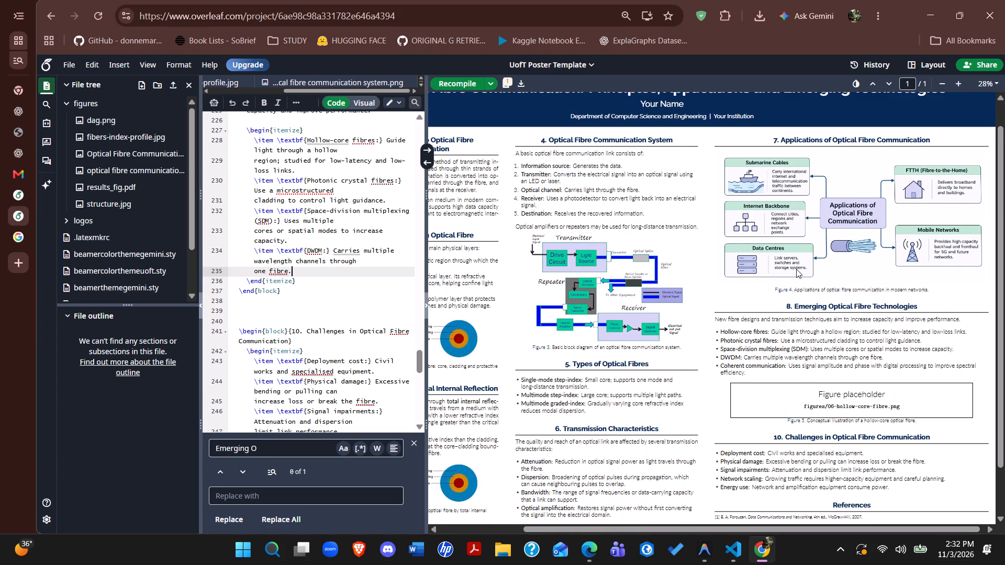
click(319, 293)
click(276, 311)
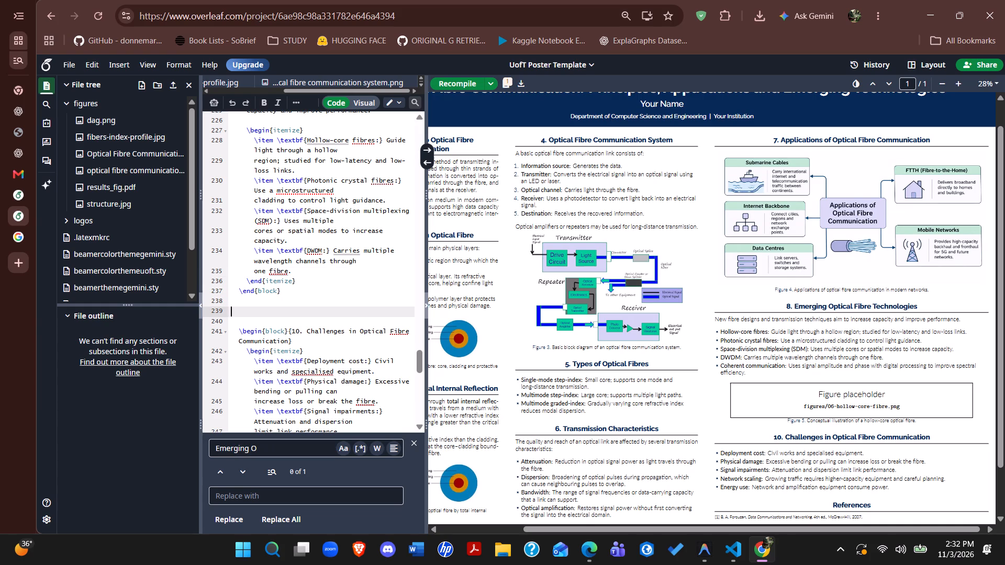
key(BackSpace)
key(BackSpace)
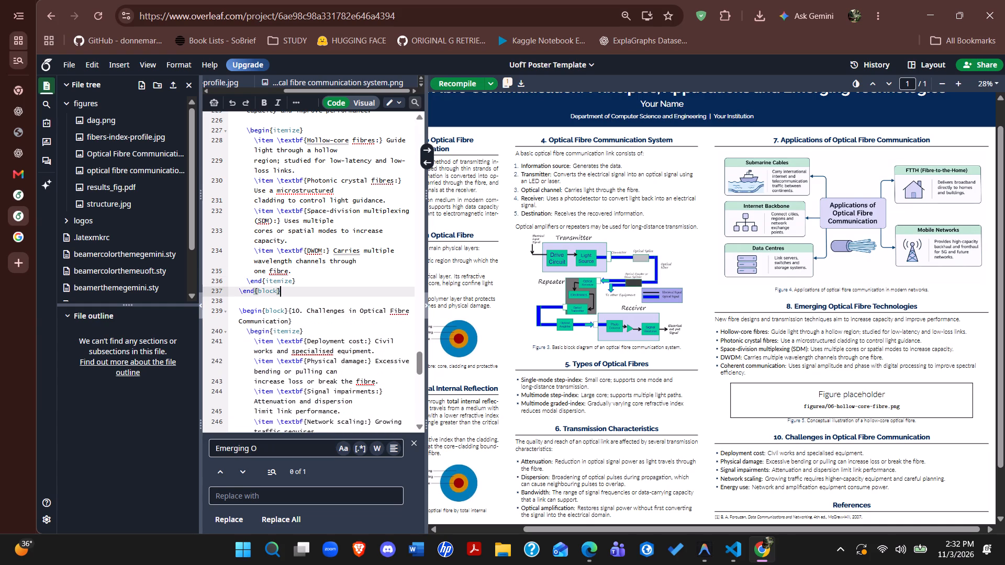
Save the edited source and recompile the poster PDF.
key(ctrl+s)
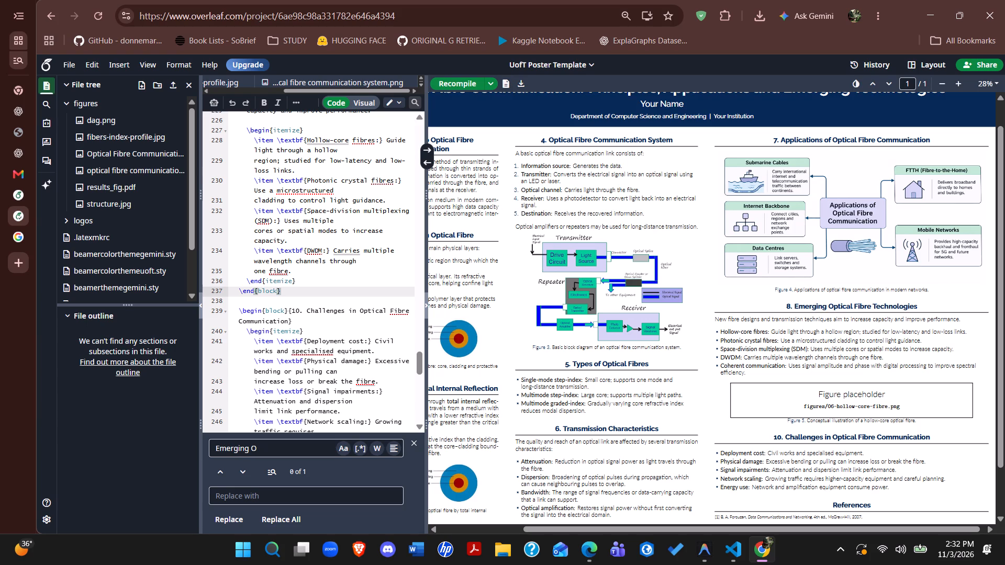
scroll(496, 302, down, 1)
scroll(606, 314, down, 2)
scroll(606, 314, right, 1)
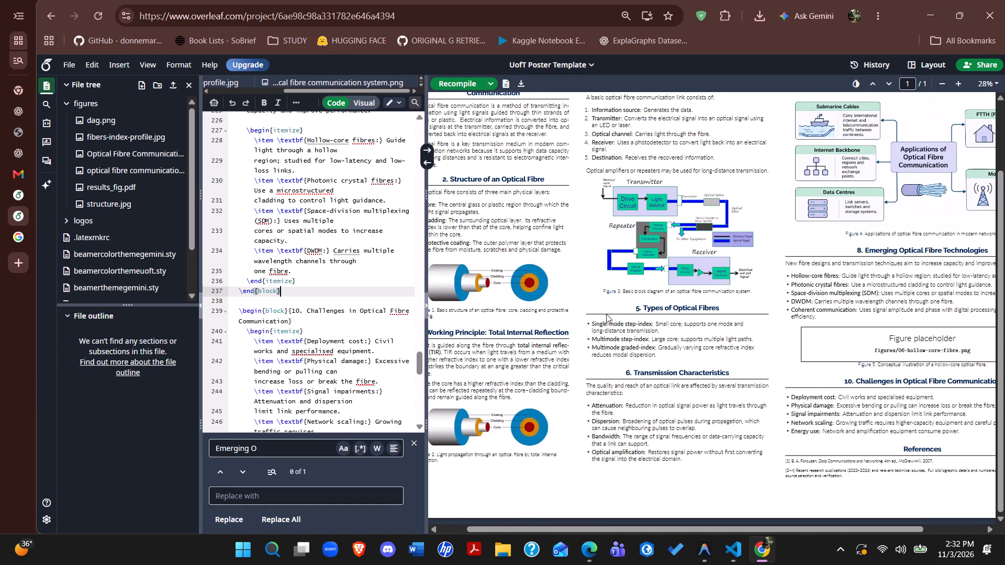
scroll(606, 314, right, 1)
scroll(606, 314, up, 1)
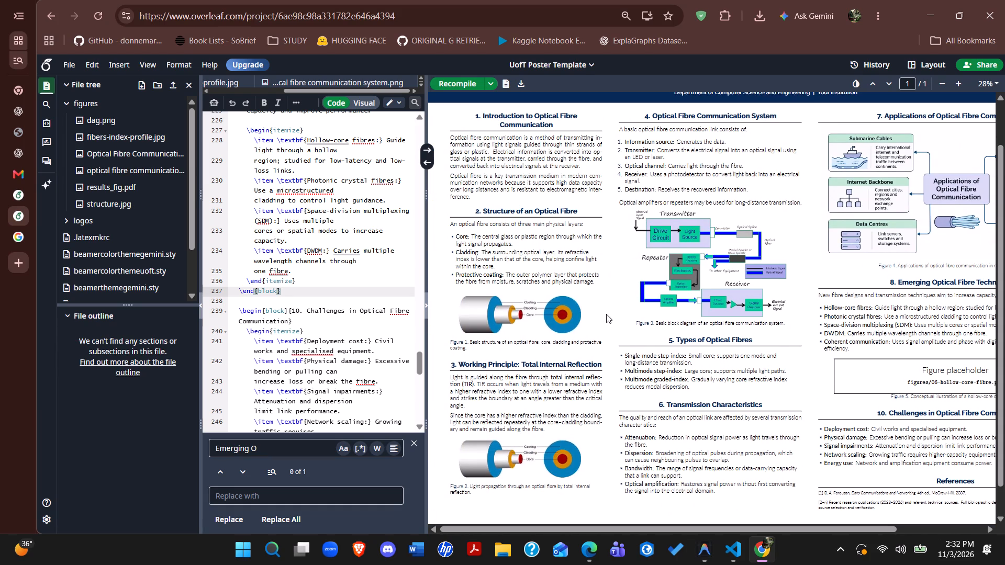
click(462, 195)
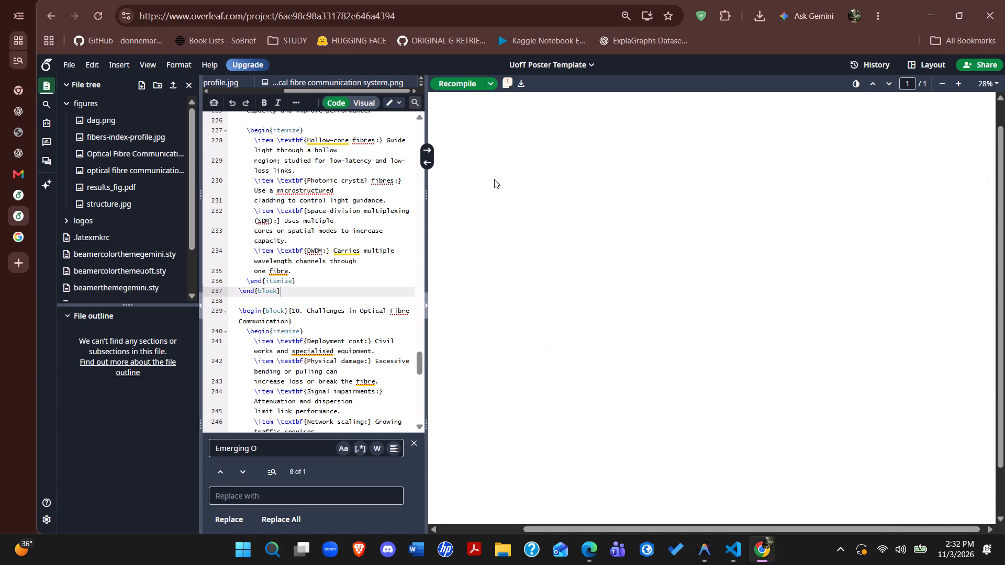
Examine the recompiled poster, checking all three columns, the space beneath them, and sections 7, 8 and 10 up close.
scroll(578, 240, right, 1)
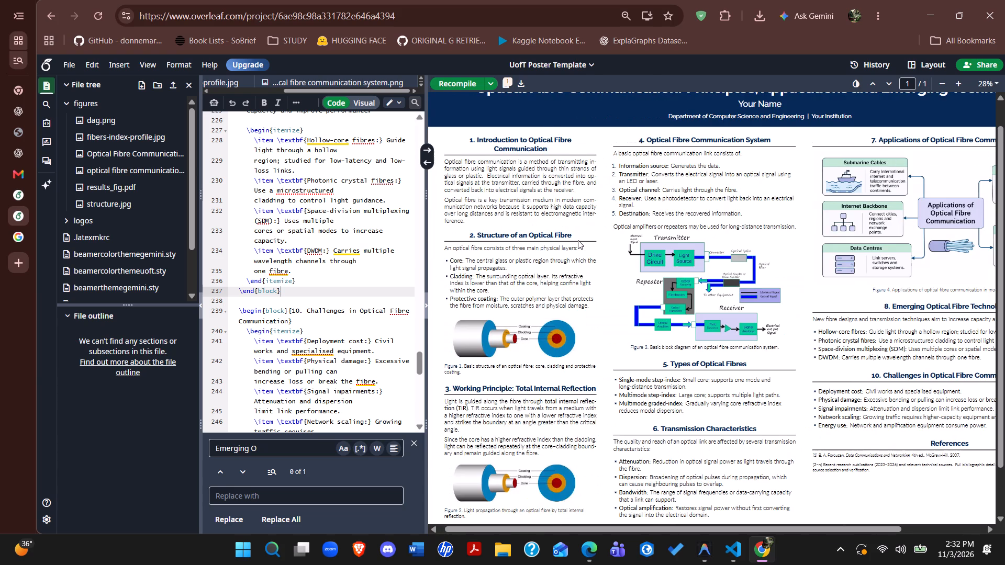
scroll(578, 240, down, 1)
scroll(578, 240, up, 1)
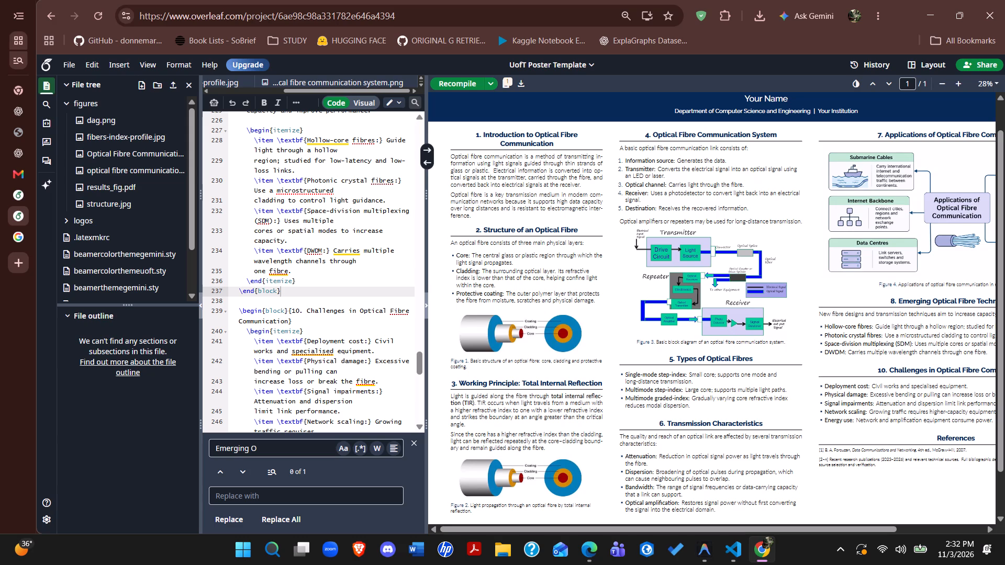
scroll(578, 240, up, 1)
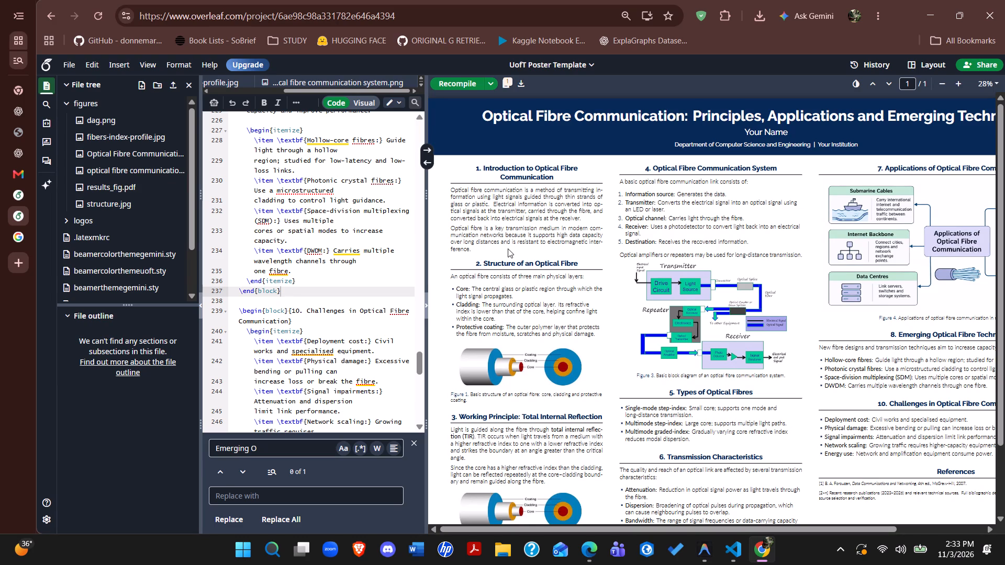
scroll(508, 248, down, 1)
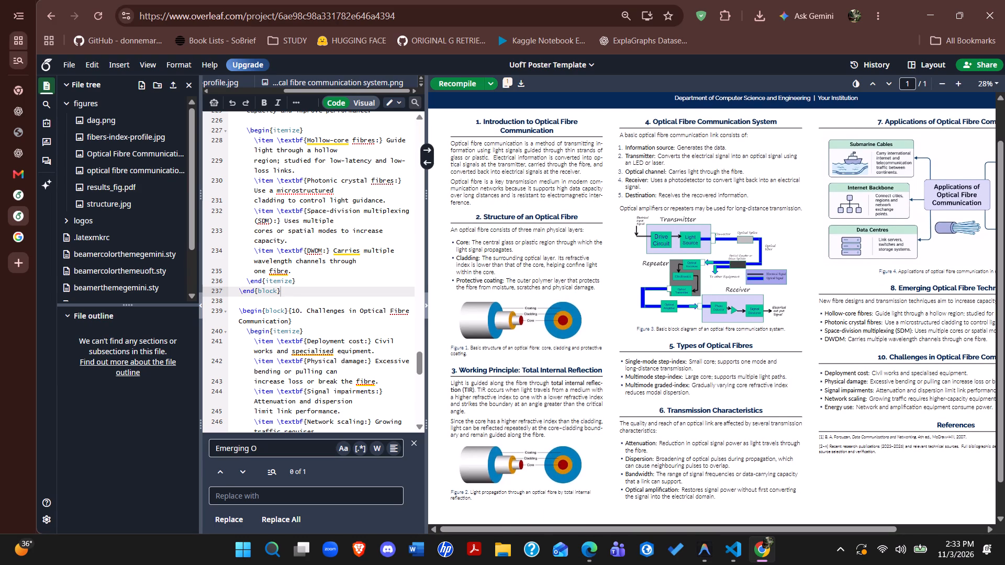
scroll(508, 248, down, 1)
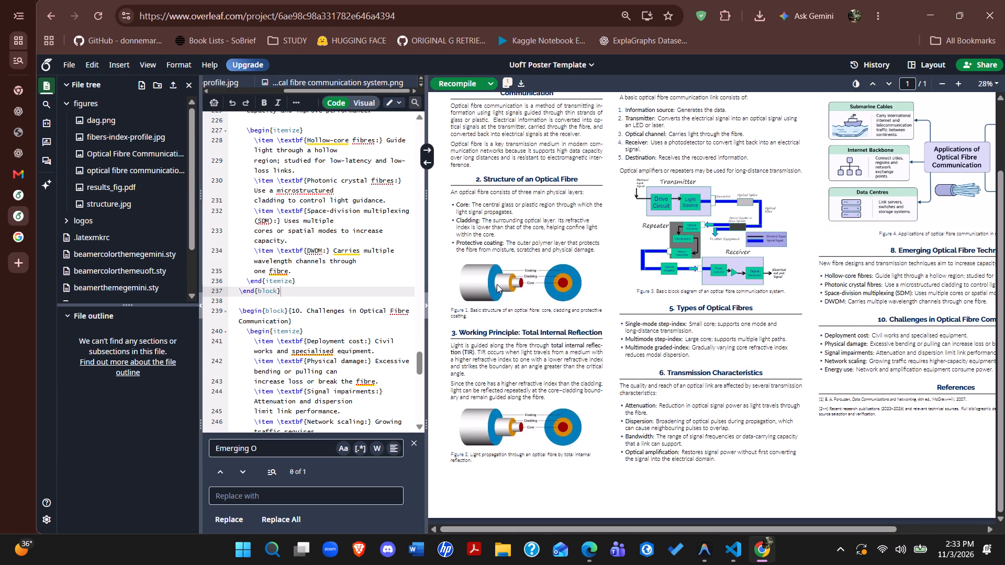
scroll(496, 314, down, 1)
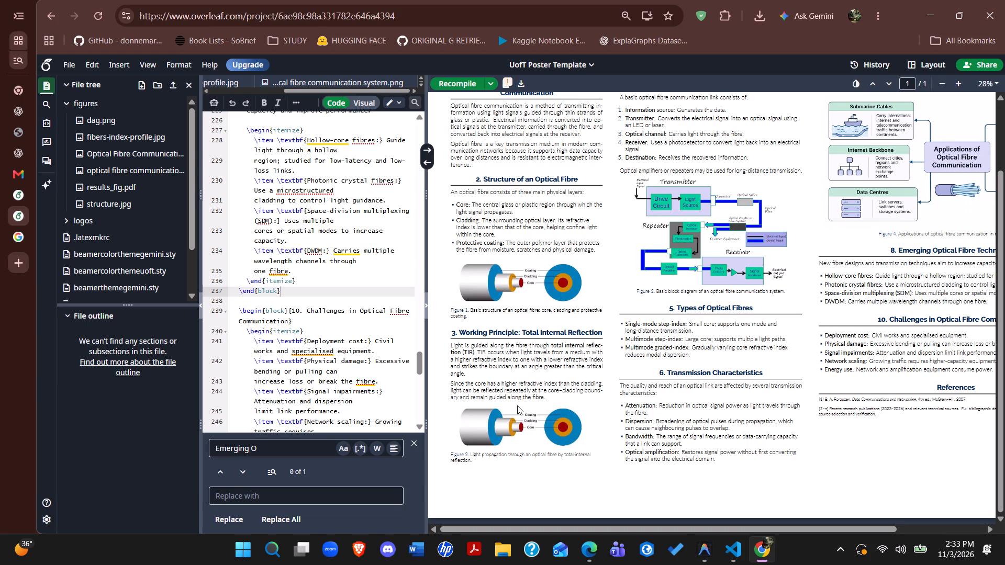
scroll(544, 398, up, 1)
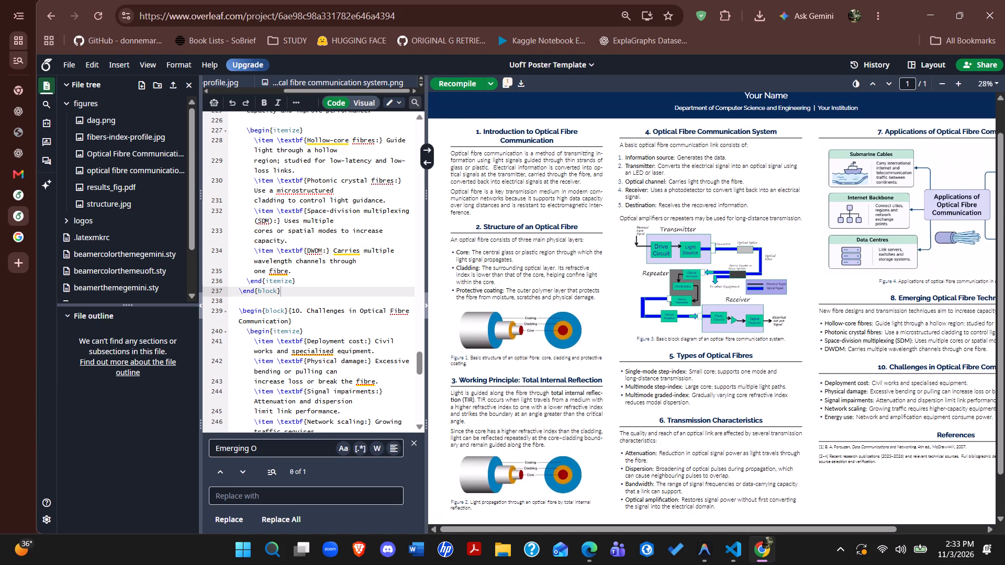
scroll(544, 398, down, 1)
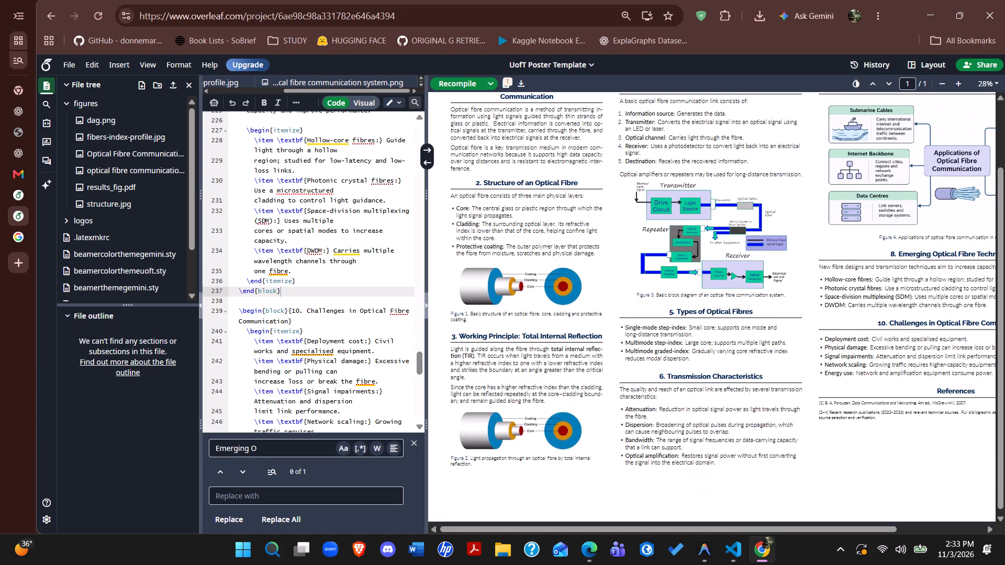
scroll(755, 178, left, 2)
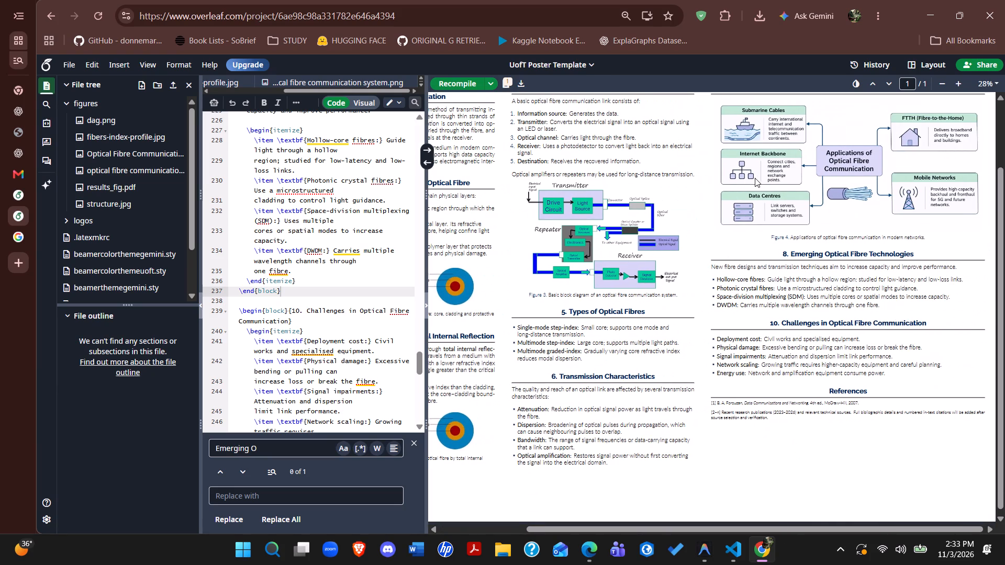
scroll(755, 178, left, 1)
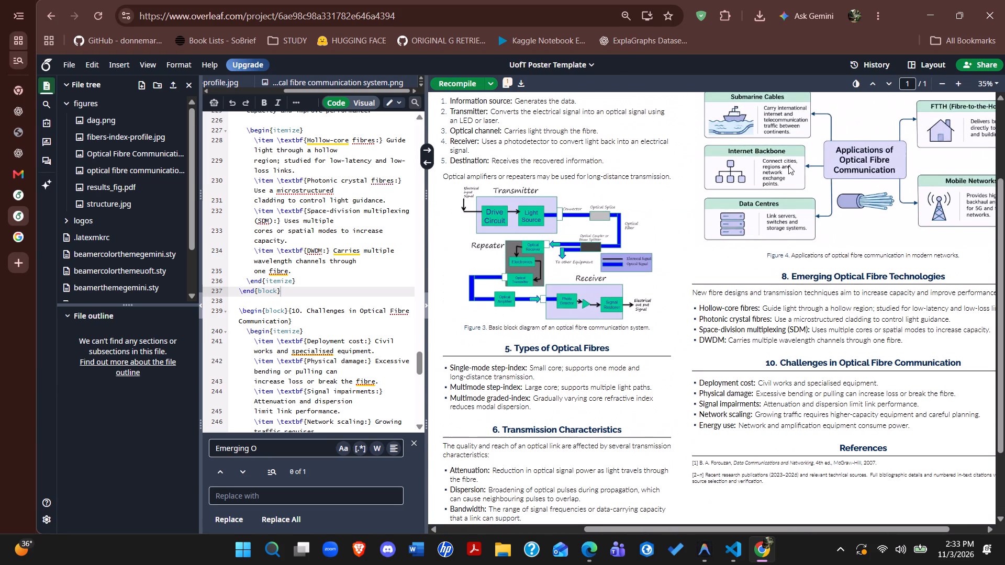
scroll(788, 165, up, 1)
scroll(788, 165, left, 1)
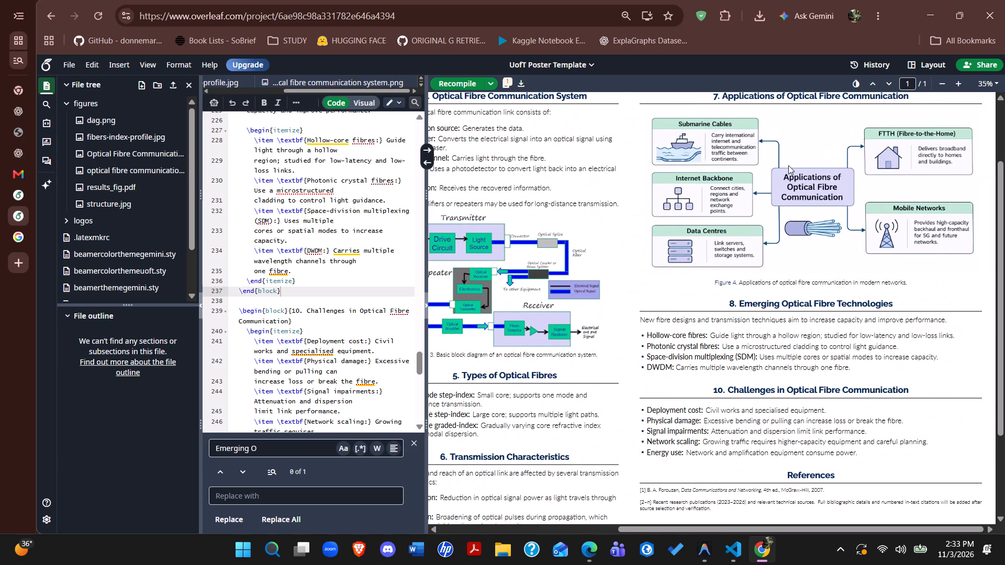
Examine the compiled poster up close, checking the section 7 figure, section 8 and the middle column down to section 6.
scroll(788, 165, up, 1)
scroll(788, 165, down, 1)
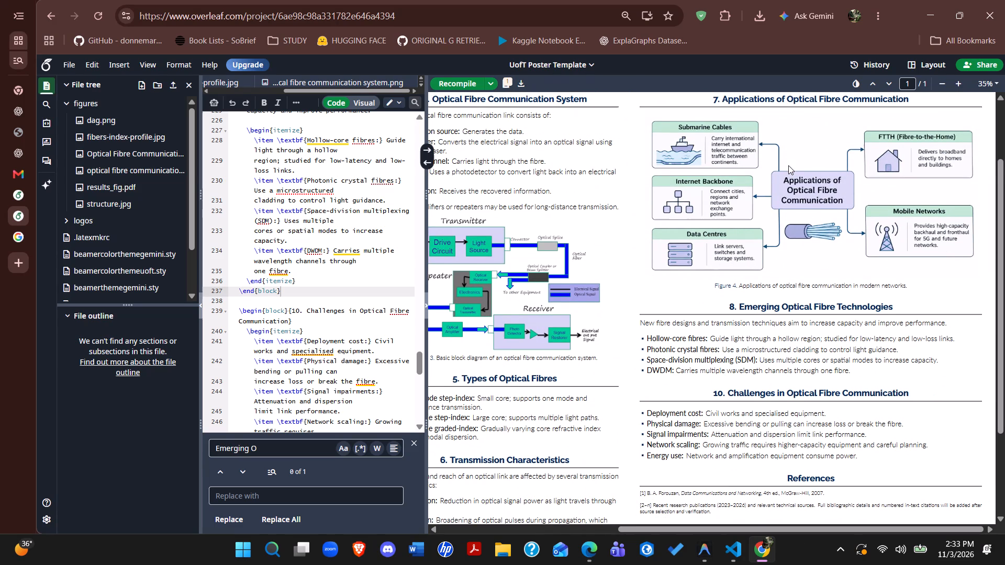
scroll(788, 165, down, 1)
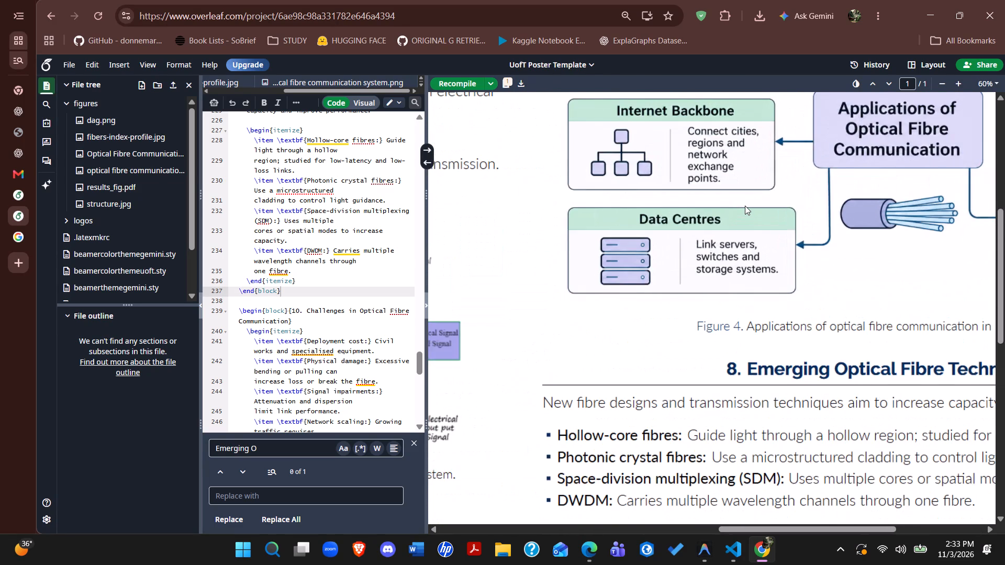
scroll(745, 206, up, 1)
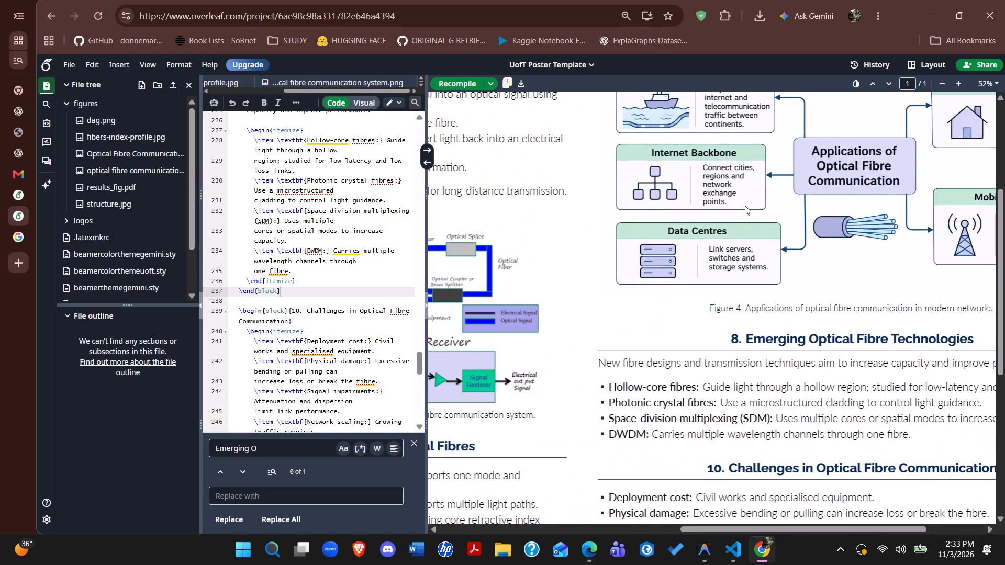
scroll(745, 206, up, 2)
scroll(745, 206, left, 1)
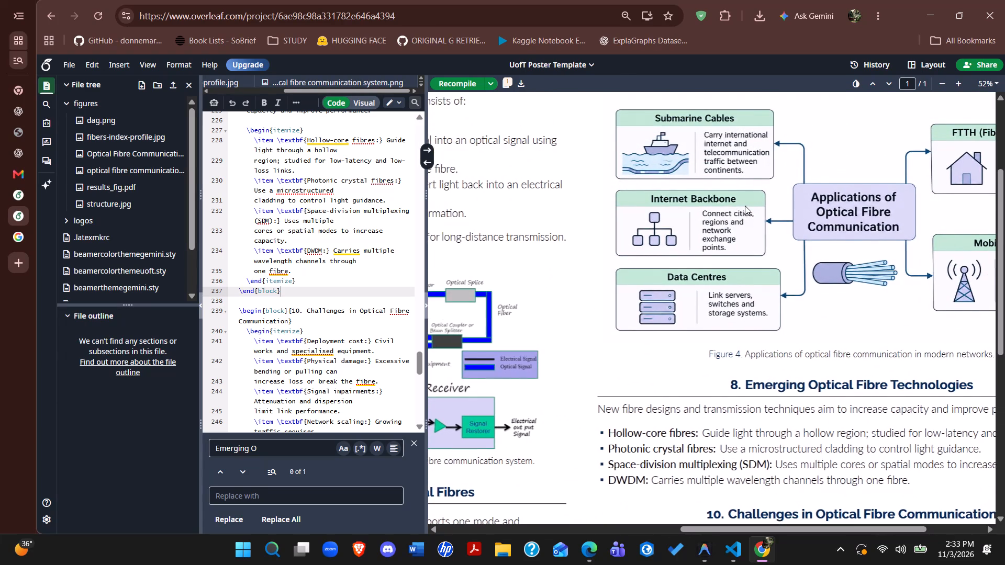
scroll(745, 206, left, 2)
scroll(745, 206, right, 3)
scroll(745, 206, down, 1)
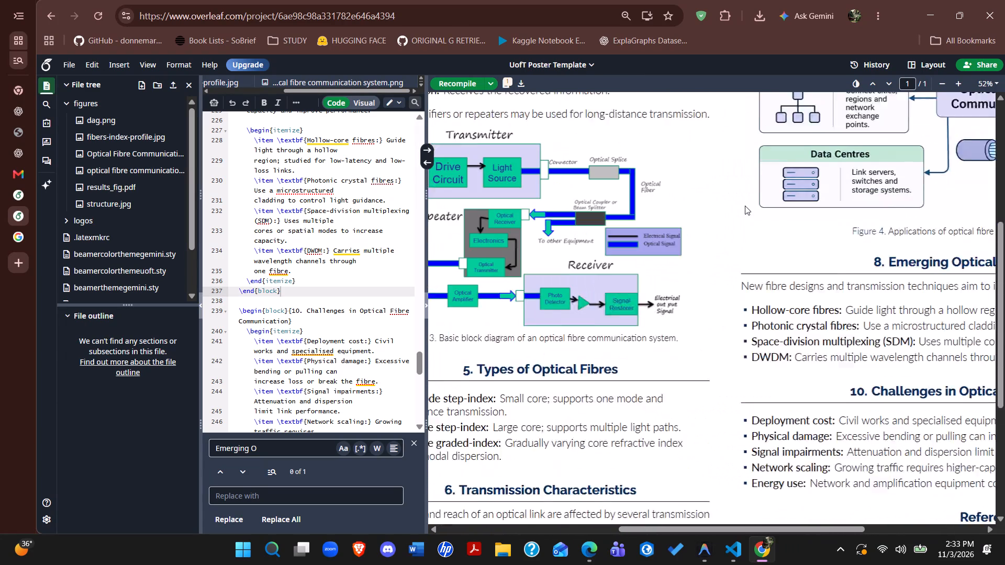
scroll(745, 206, down, 1)
scroll(745, 206, right, 1)
scroll(745, 206, down, 2)
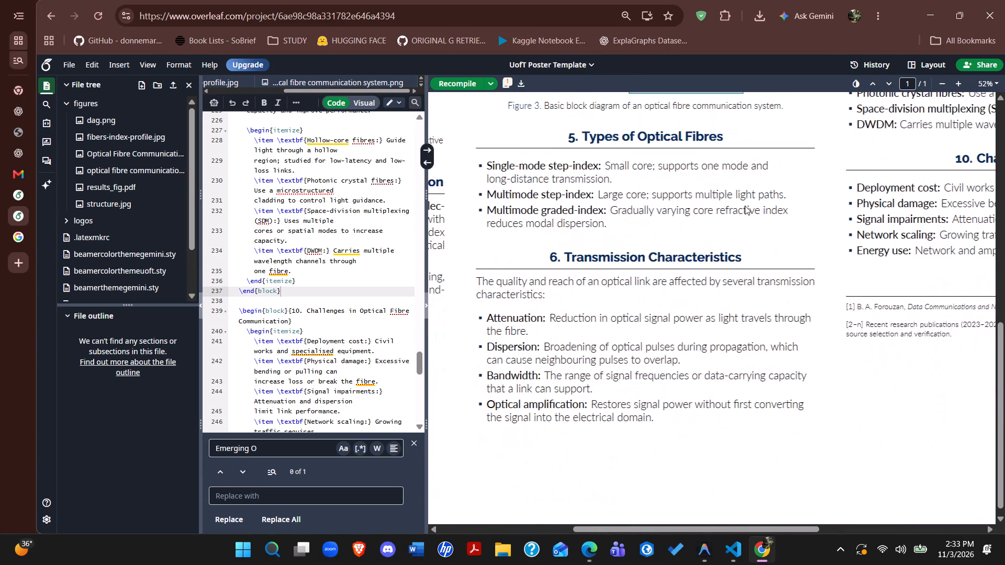
Compare the poster's three columns at a wider view, checking the figures, the section balance and the empty space beneath them.
scroll(745, 206, down, 1)
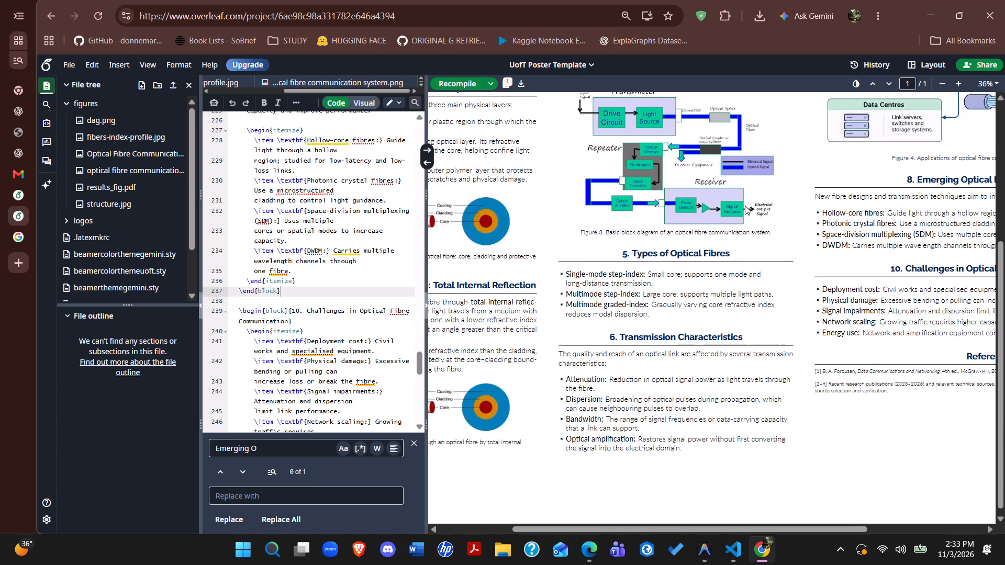
scroll(745, 206, right, 1)
scroll(745, 206, up, 2)
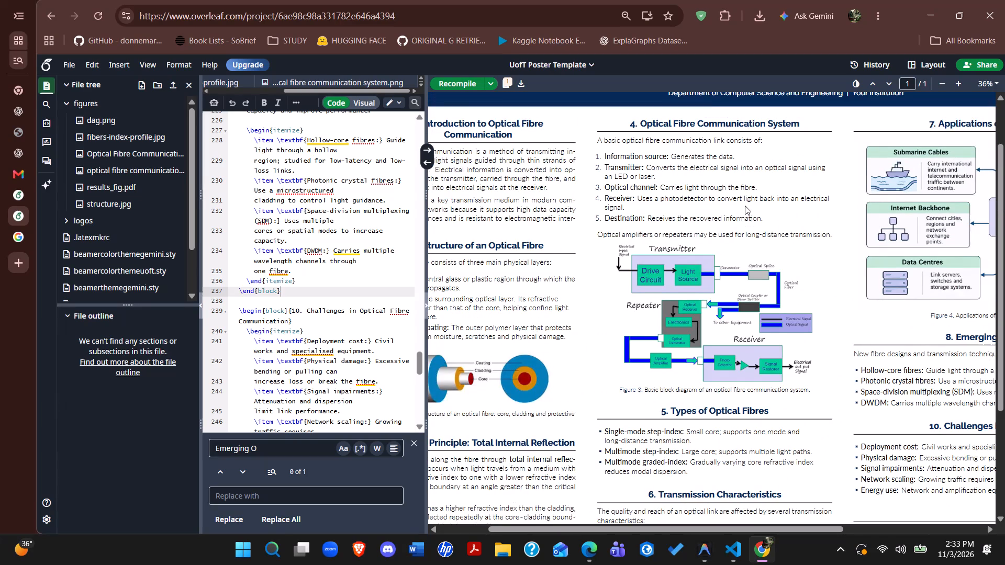
scroll(745, 206, down, 2)
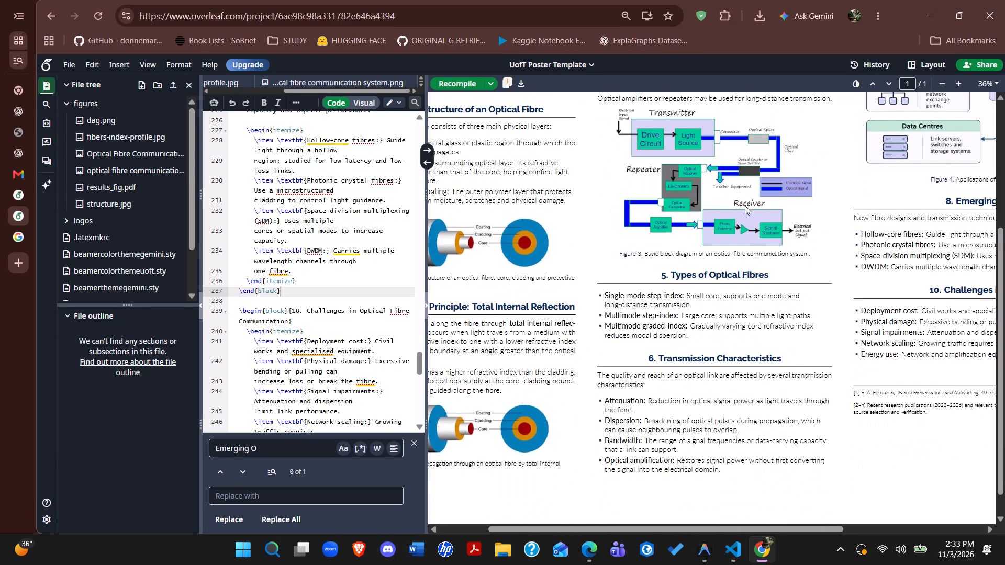
scroll(745, 206, down, 1)
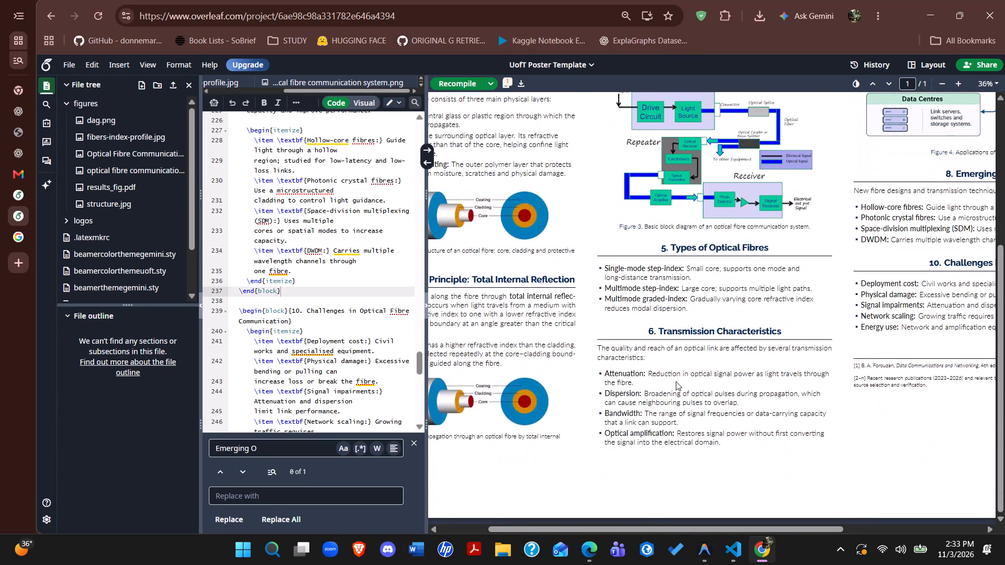
scroll(676, 381, left, 3)
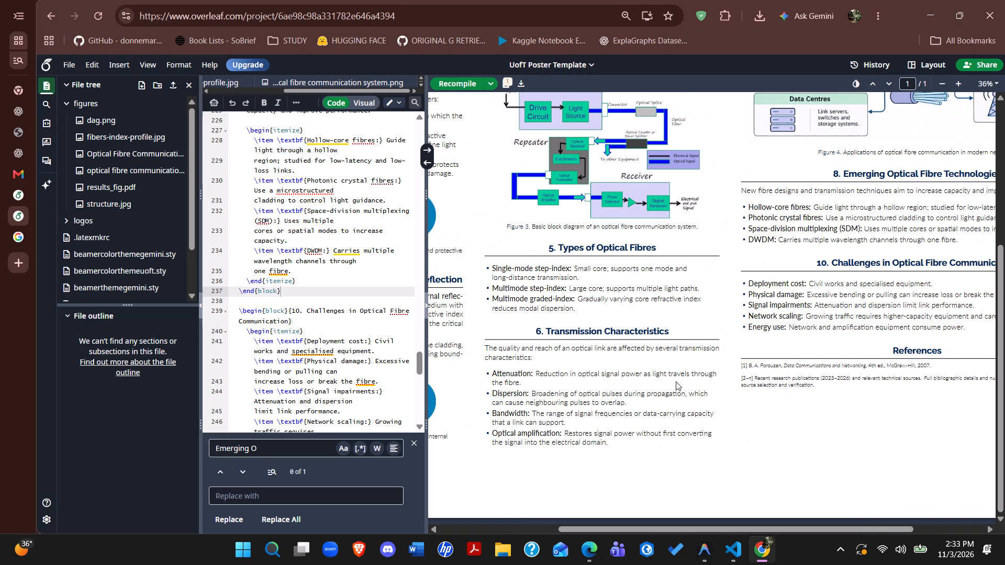
scroll(676, 381, left, 1)
scroll(676, 381, right, 1)
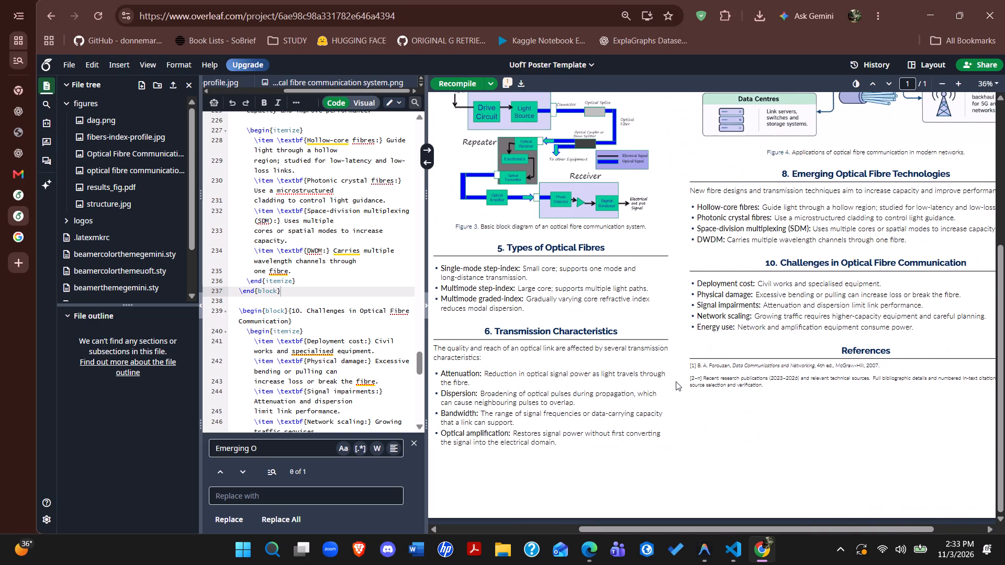
scroll(676, 381, right, 1)
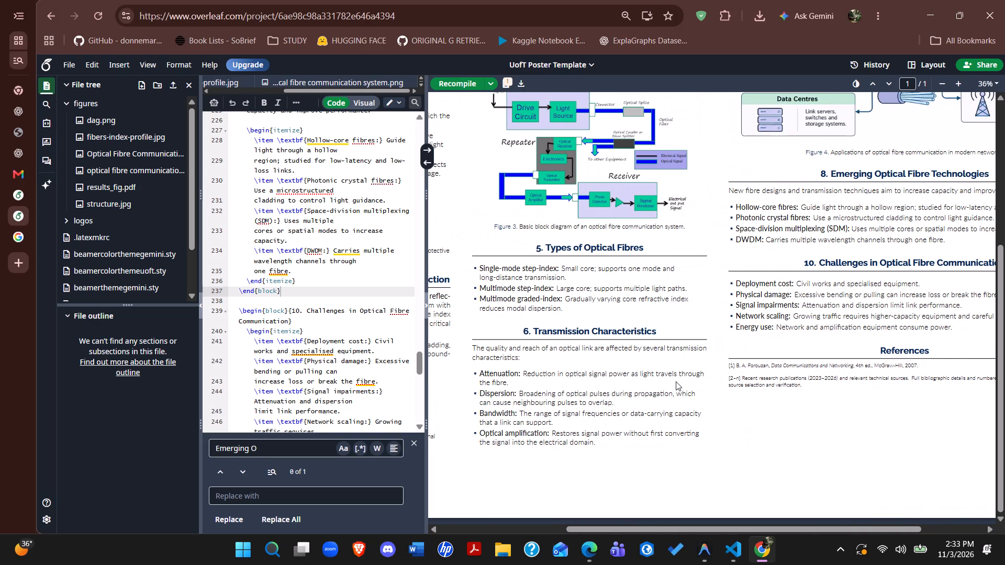
scroll(586, 388, up, 1)
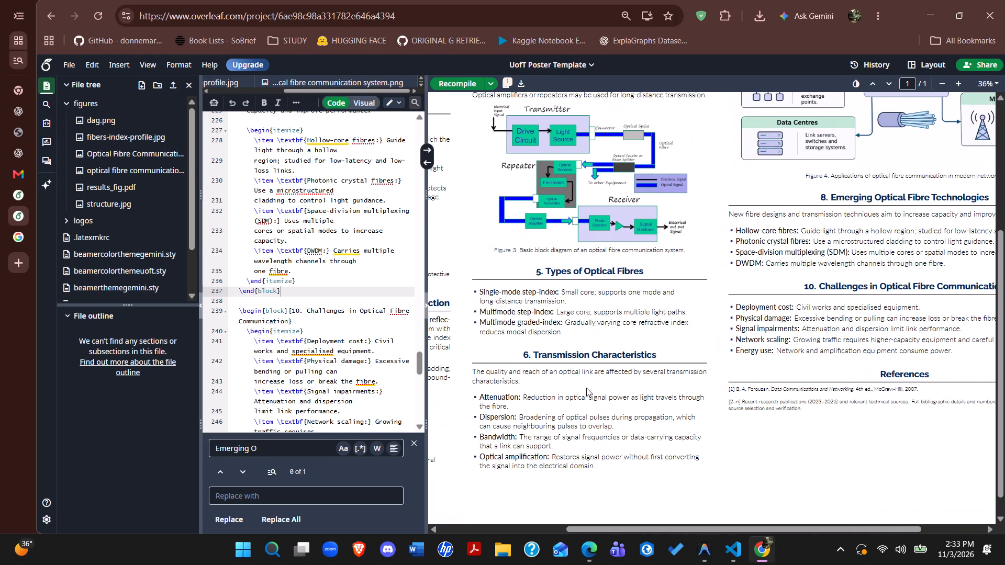
scroll(586, 388, left, 1)
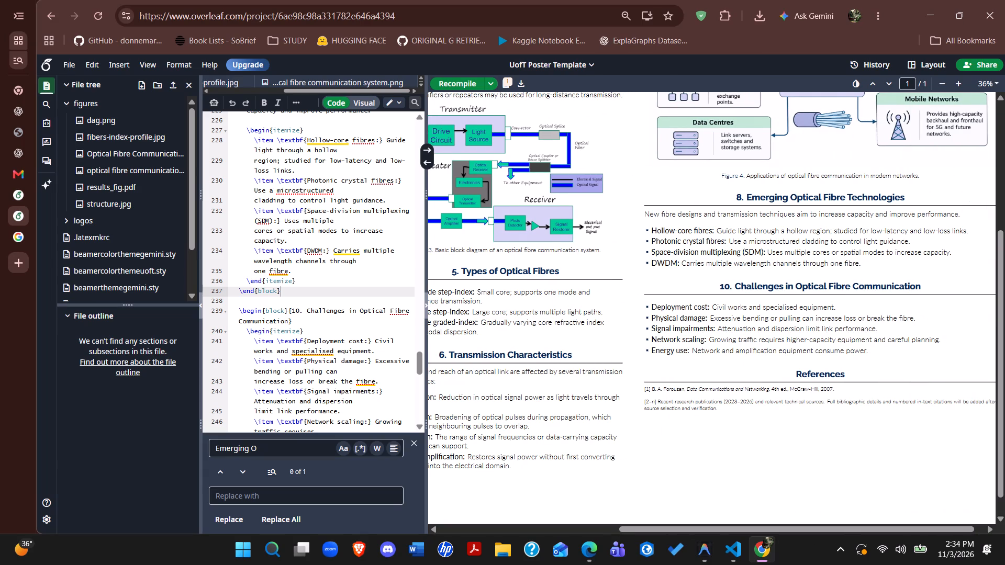
scroll(787, 343, up, 2)
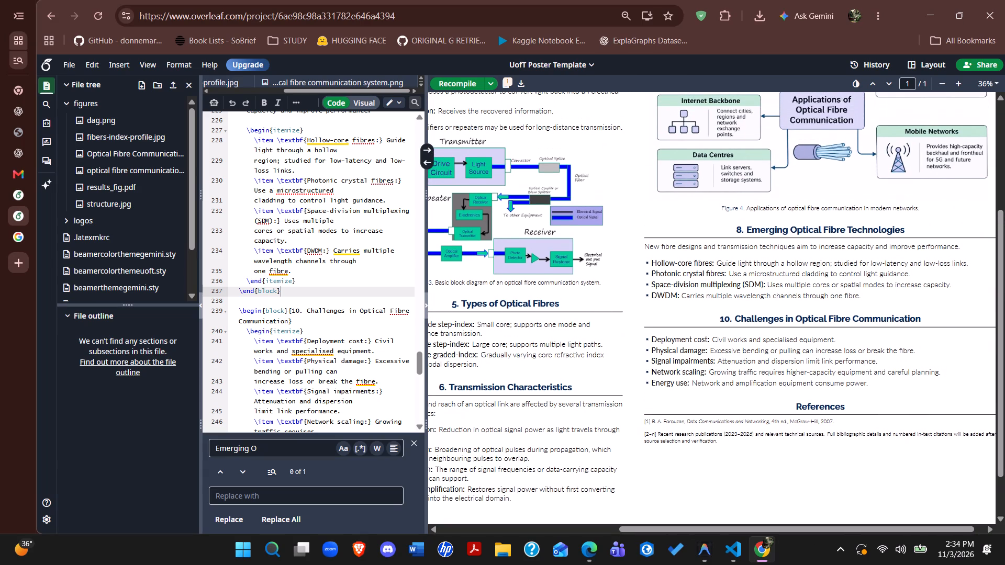
scroll(787, 343, up, 1)
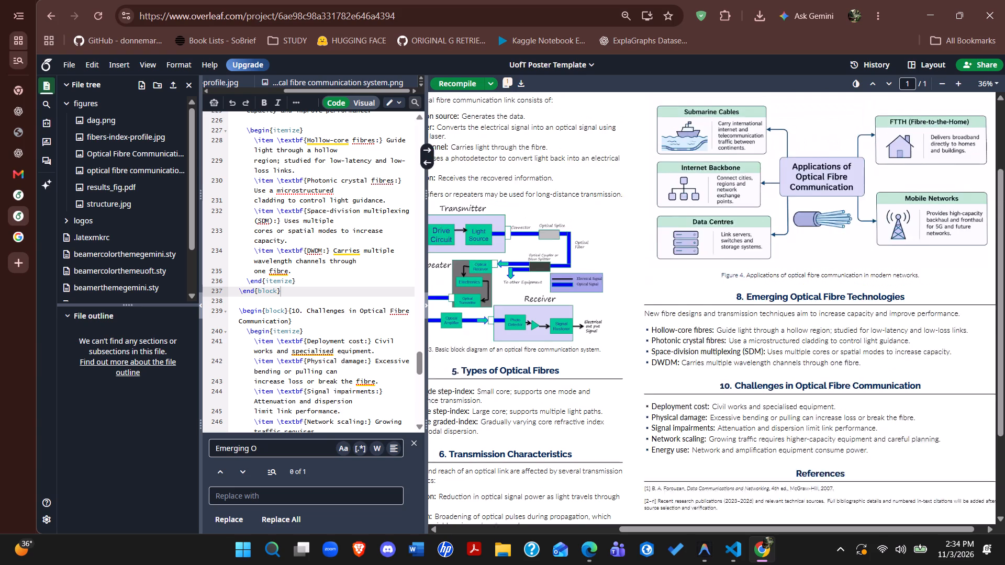
scroll(787, 343, up, 1)
scroll(787, 343, right, 3)
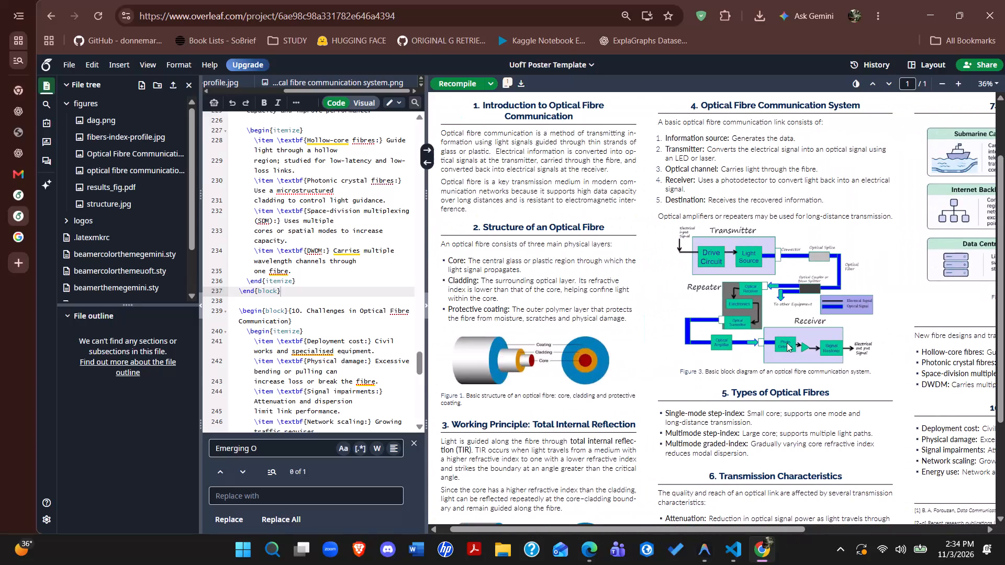
scroll(787, 343, left, 2)
scroll(787, 343, right, 1)
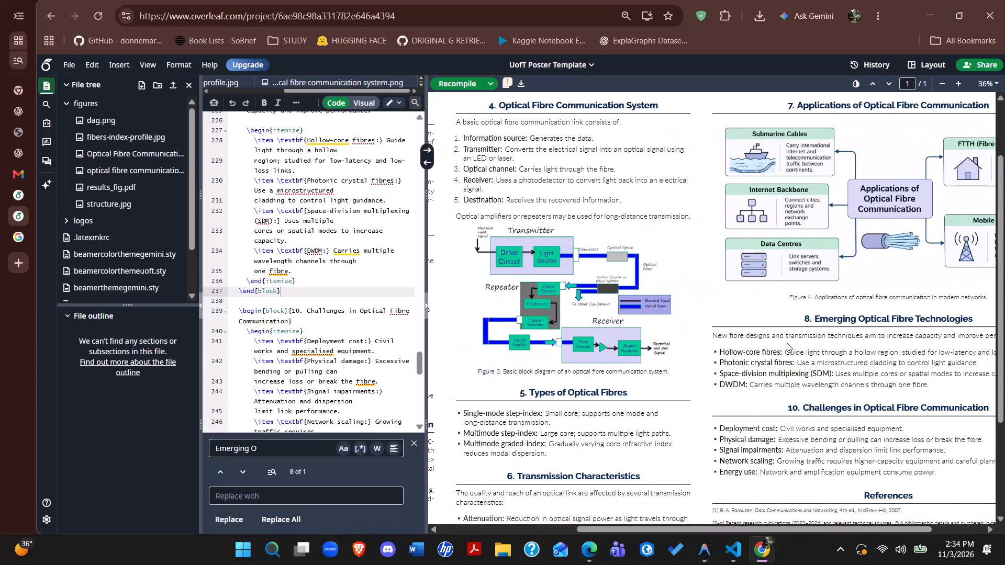
scroll(787, 343, right, 1)
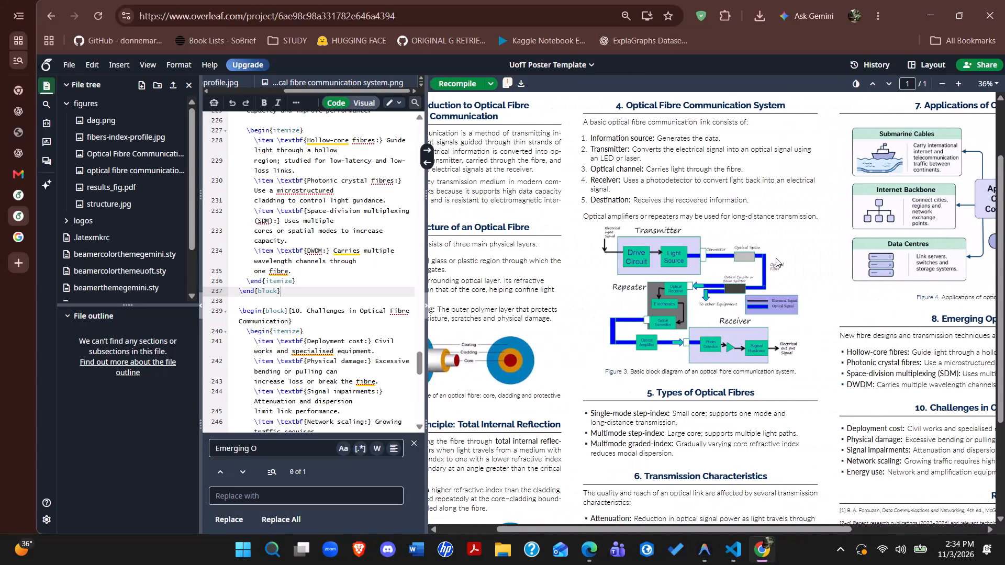
scroll(776, 258, right, 1)
scroll(776, 258, down, 1)
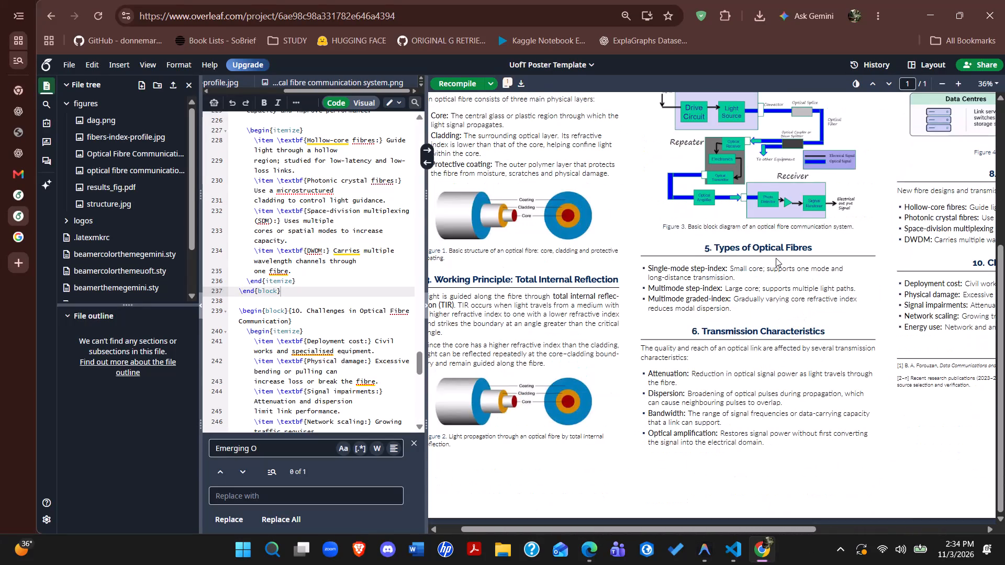
scroll(739, 266, up, 2)
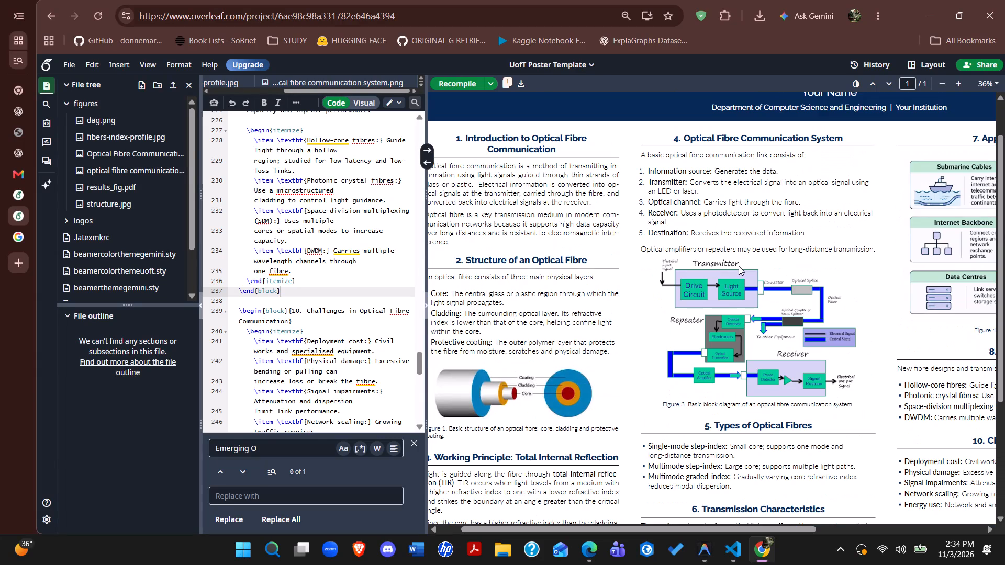
scroll(739, 266, down, 1)
scroll(739, 266, left, 1)
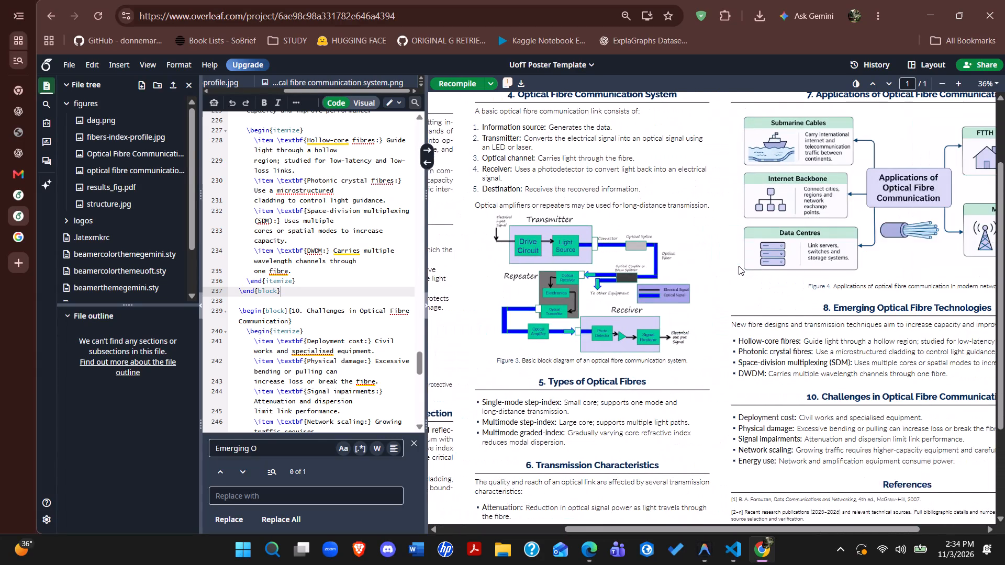
scroll(739, 266, left, 1)
scroll(739, 266, down, 1)
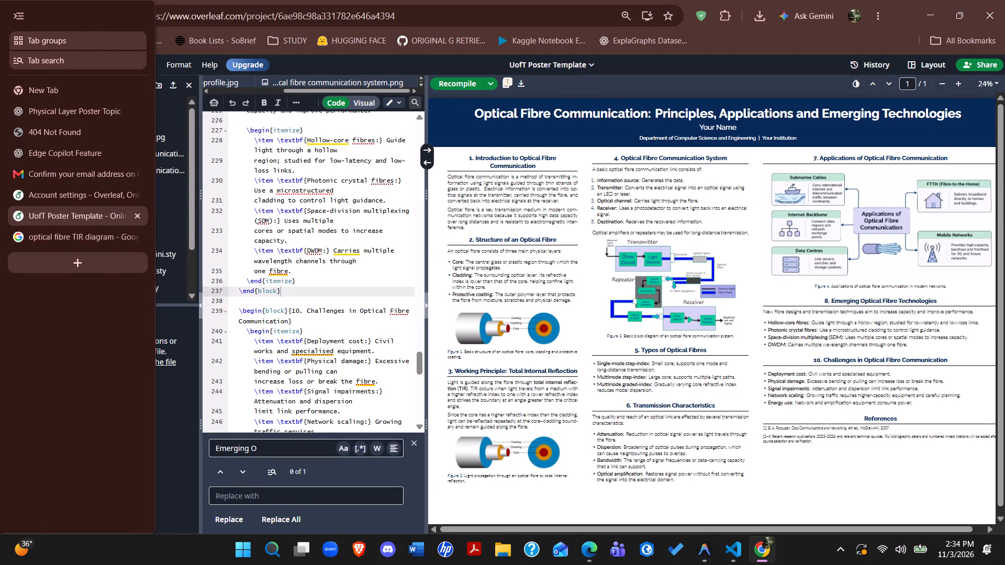
click(329, 194)
click(22, 241)
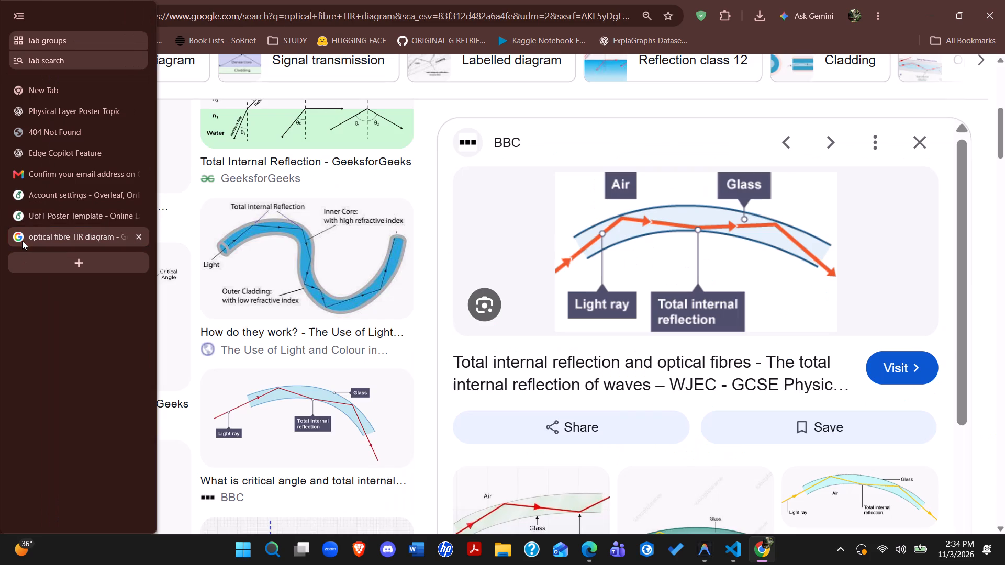
key(Print)
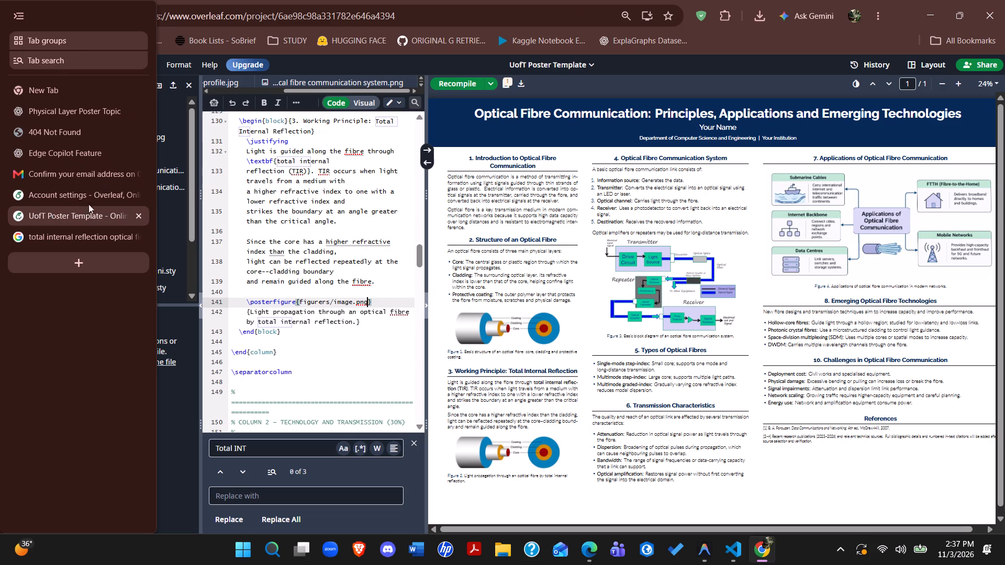
click(317, 259)
key(ctrl+s)
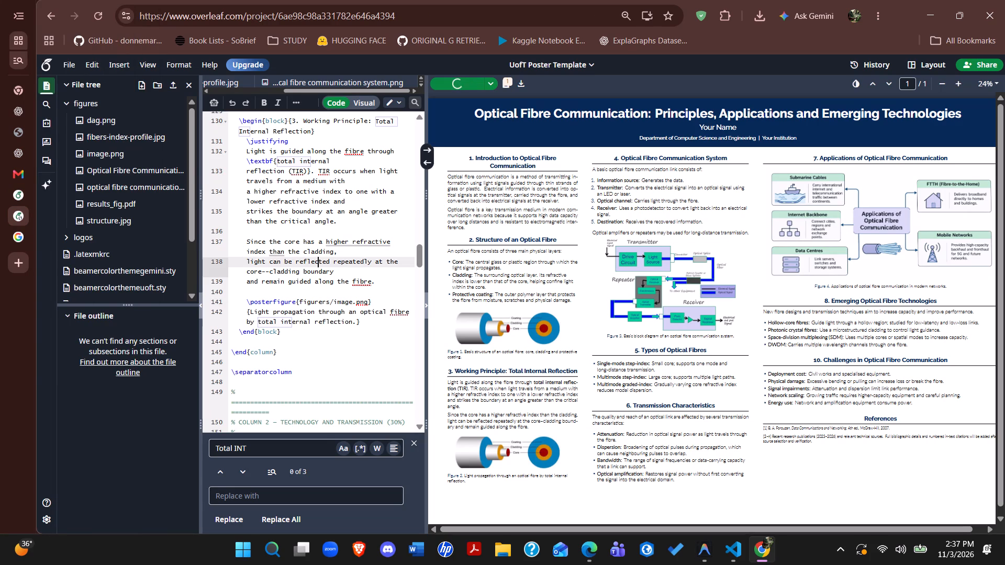
click(329, 301)
key(BackSpace)
key(BackSpace)
key(s)
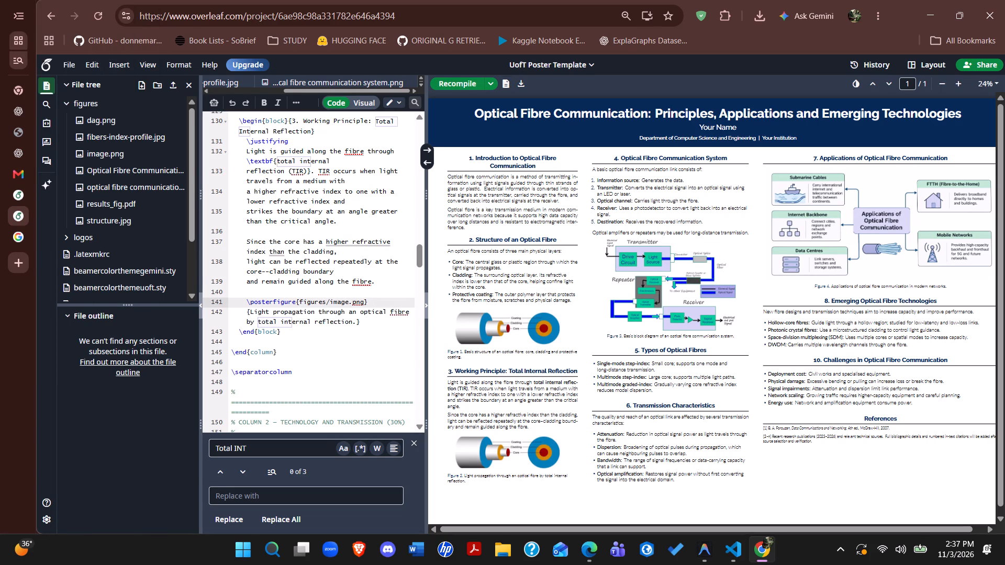
key(ctrl+s)
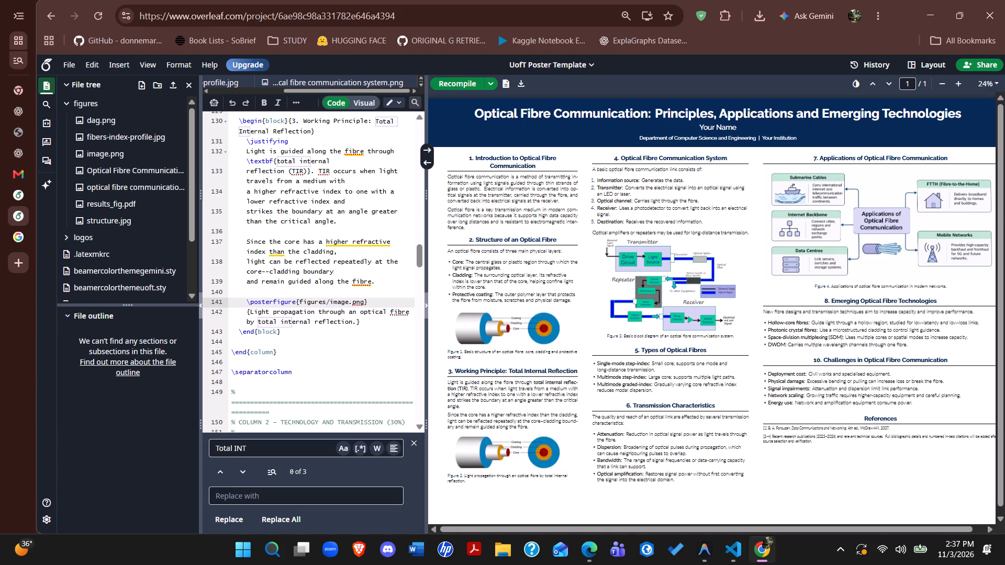
Check section 3's figure in the preview against its source code and recompile the poster.
scroll(310, 337, up, 1)
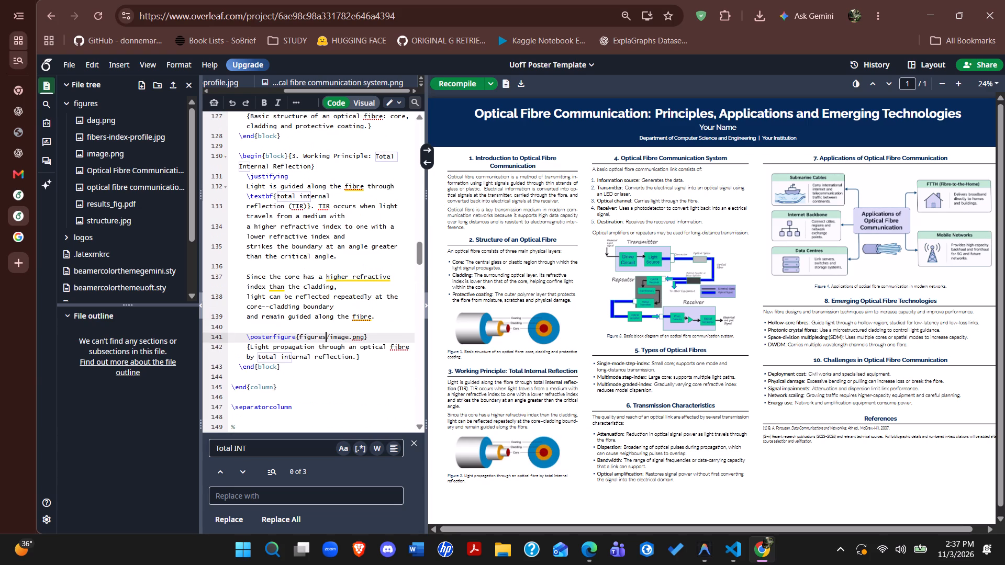
scroll(535, 296, down, 2)
scroll(535, 296, up, 1)
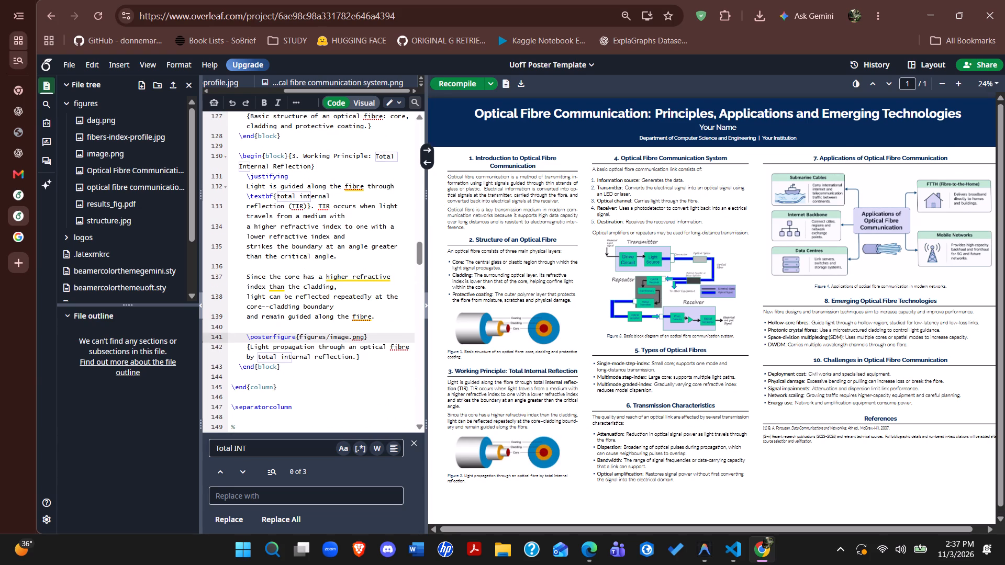
scroll(535, 296, down, 1)
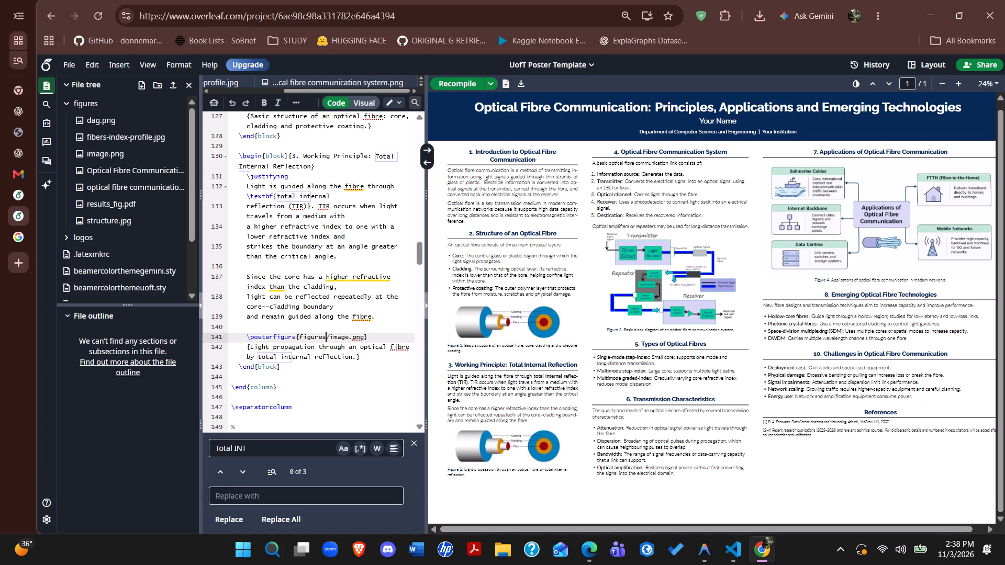
scroll(699, 402, up, 1)
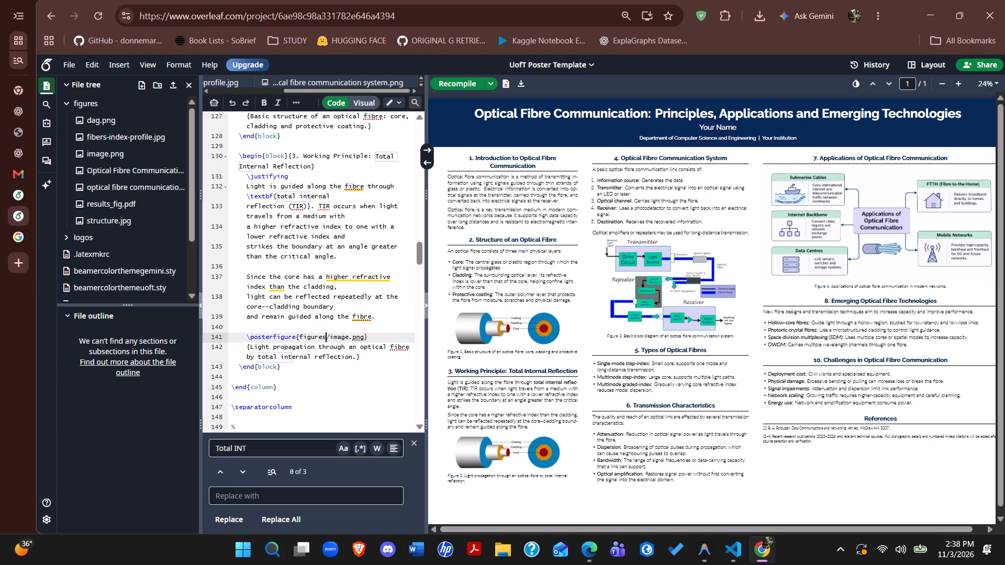
click(450, 91)
click(443, 81)
Examine the figure code of sections 2 and 3 in the source alongside the poster preview.
scroll(492, 250, down, 1)
scroll(492, 250, up, 3)
scroll(492, 250, down, 2)
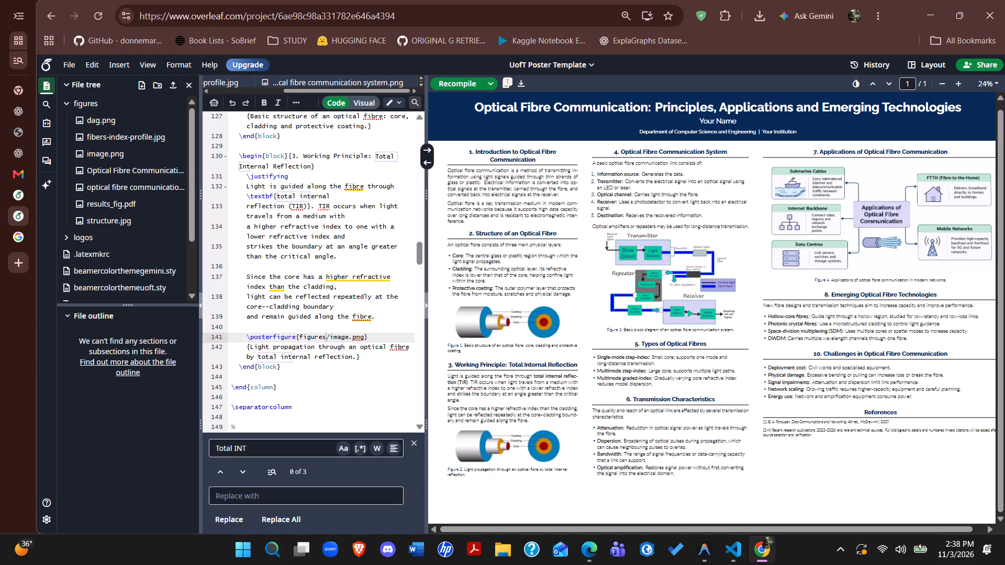
click(337, 321)
scroll(337, 321, up, 2)
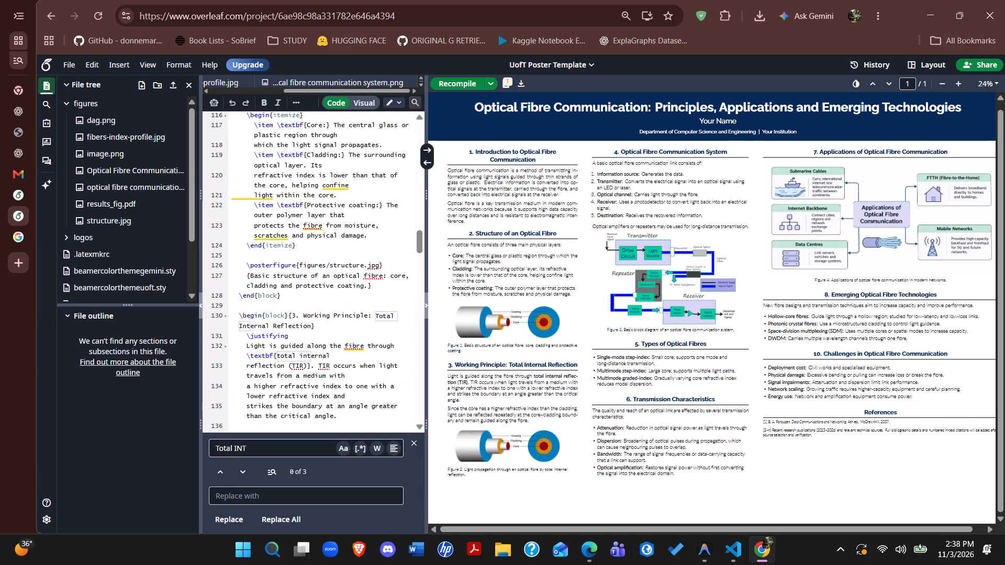
scroll(337, 321, down, 3)
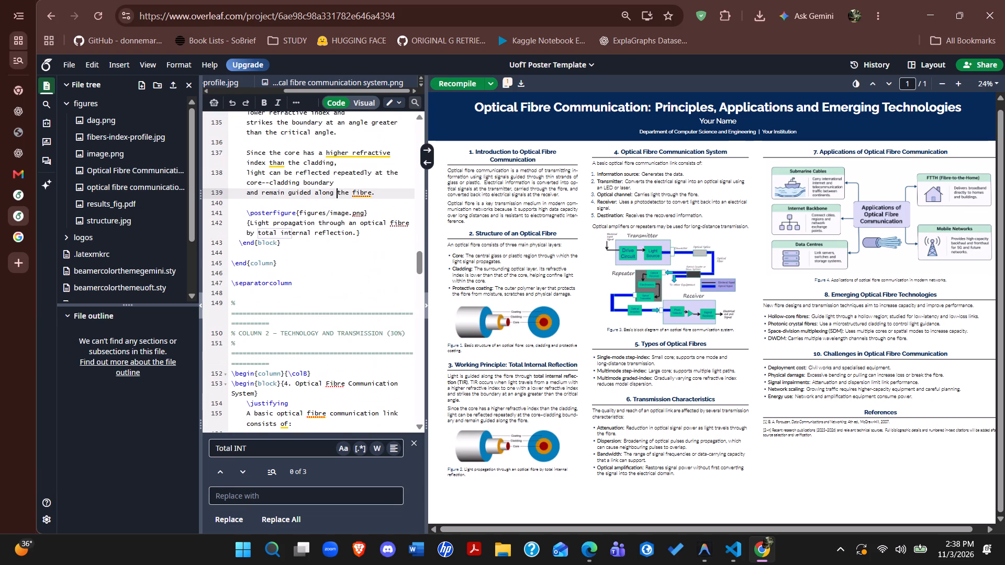
click(347, 230)
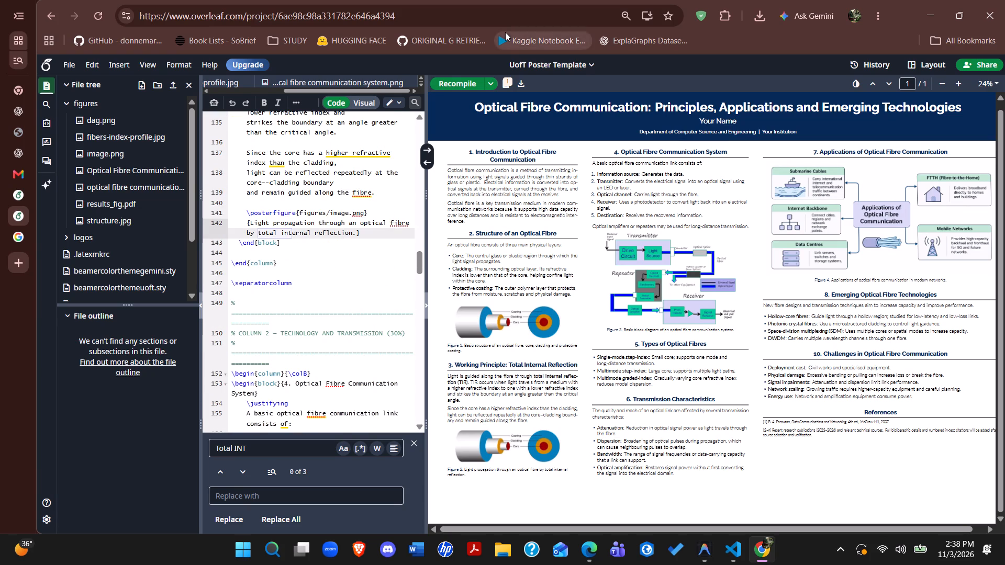
Inspect the compile logs, recompile the poster and check section 3's figure in the preview.
click(509, 82)
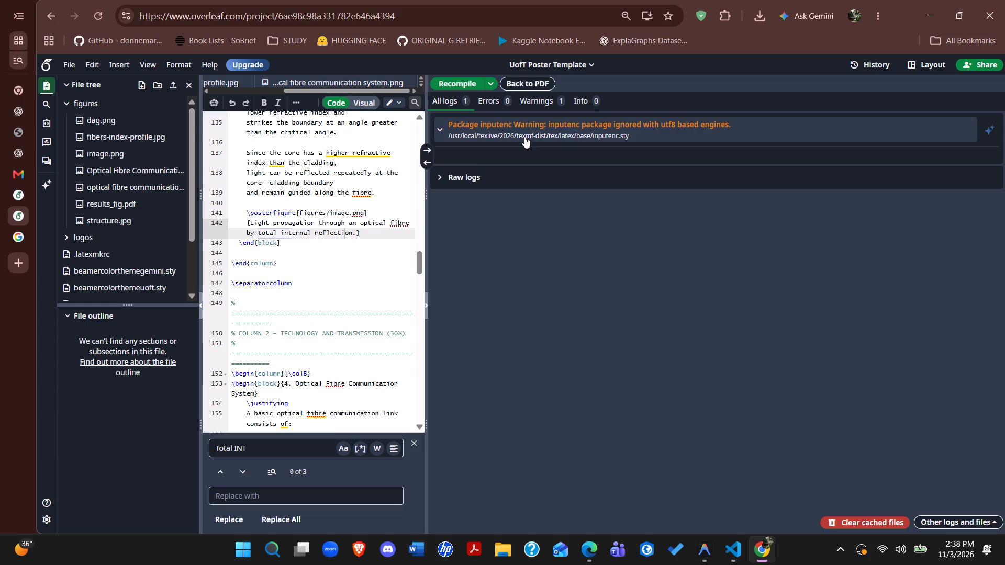
click(463, 78)
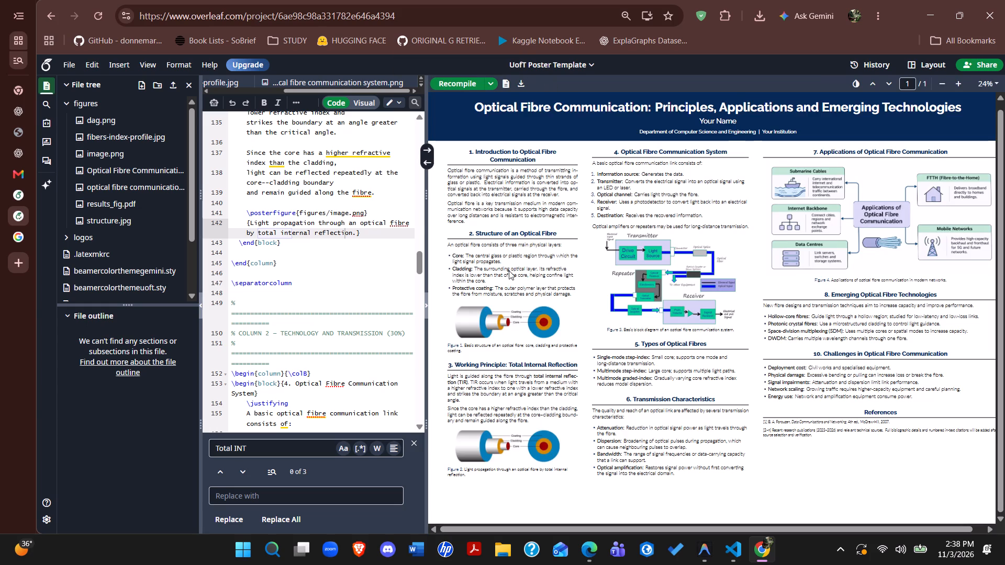
scroll(506, 298, down, 4)
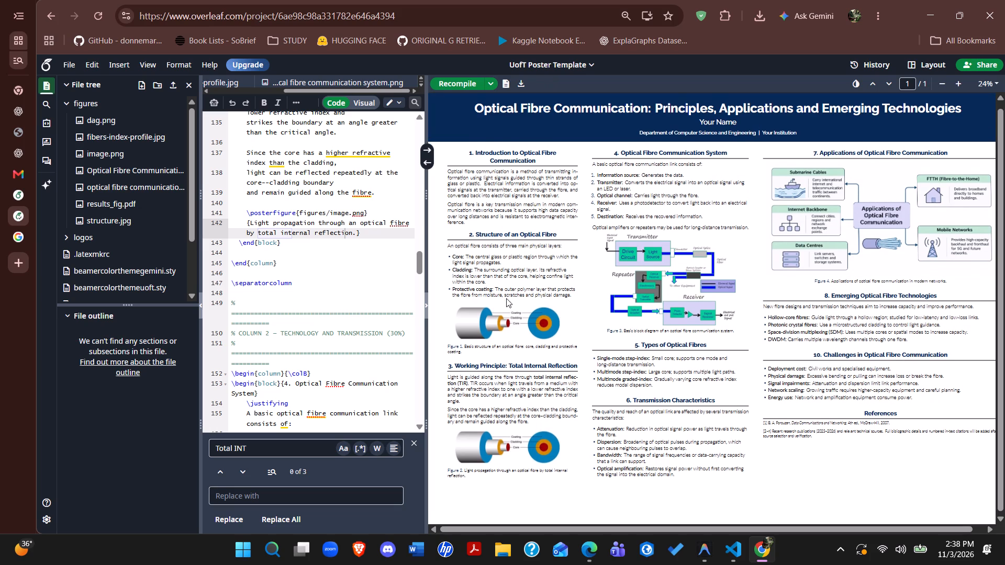
Copy section 3's complete \posterfigure code, including its caption.
click(300, 231)
drag(375, 230, 323, 214)
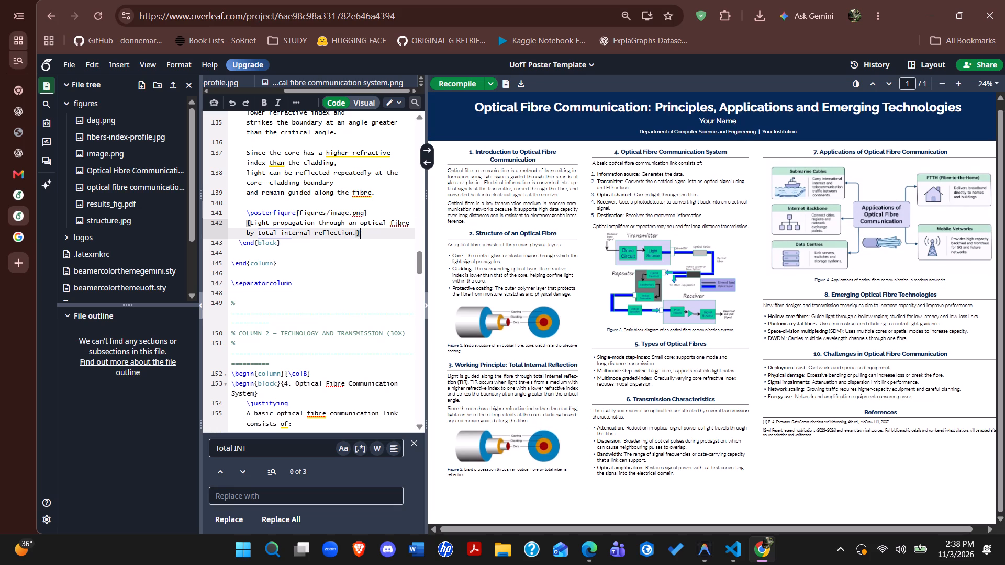
drag(323, 214, 247, 212)
key(ctrl+c)
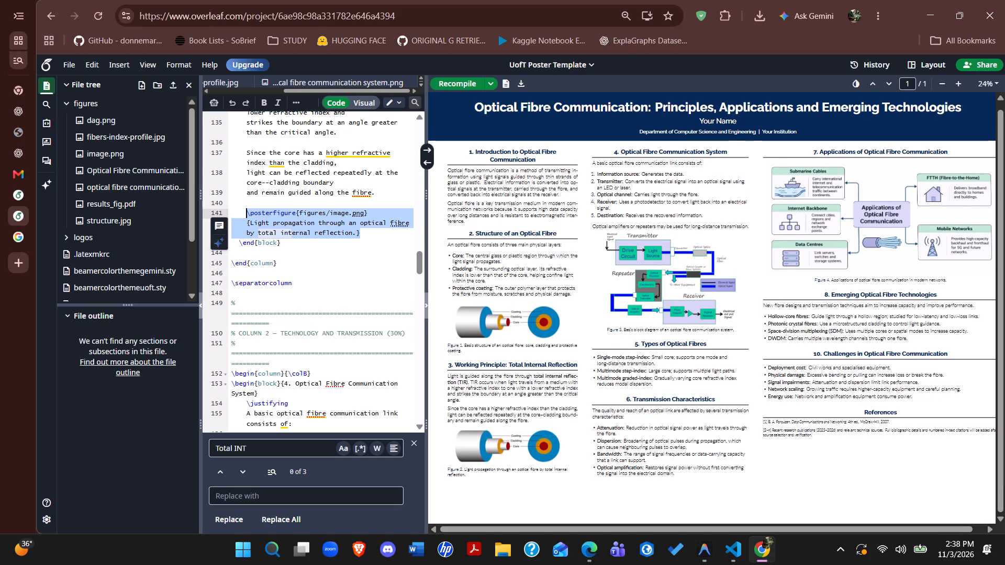
Reload the Overleaf project page.
click(93, 13)
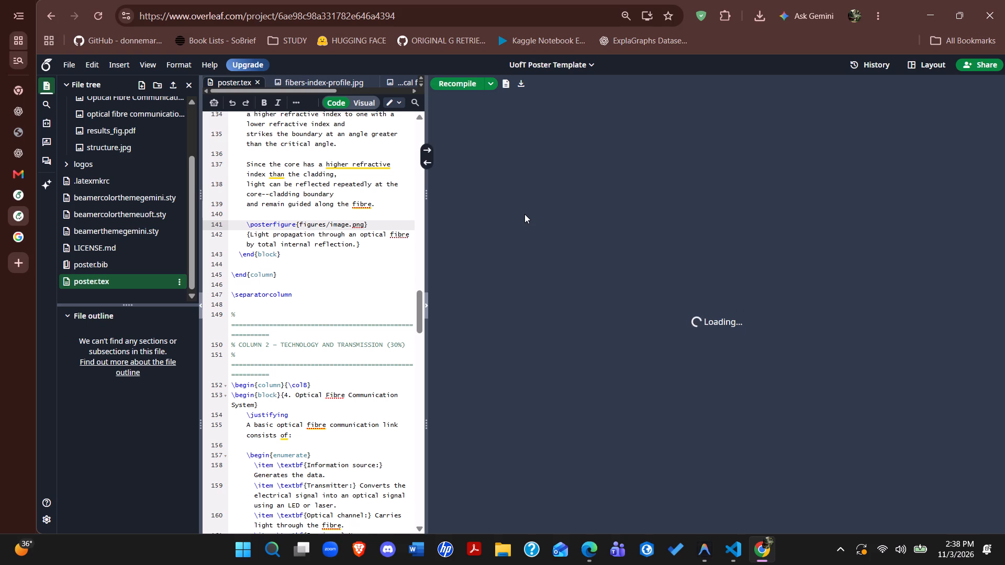
Examine the source code of sections 3 to 6 in poster.tex.
scroll(524, 214, down, 2)
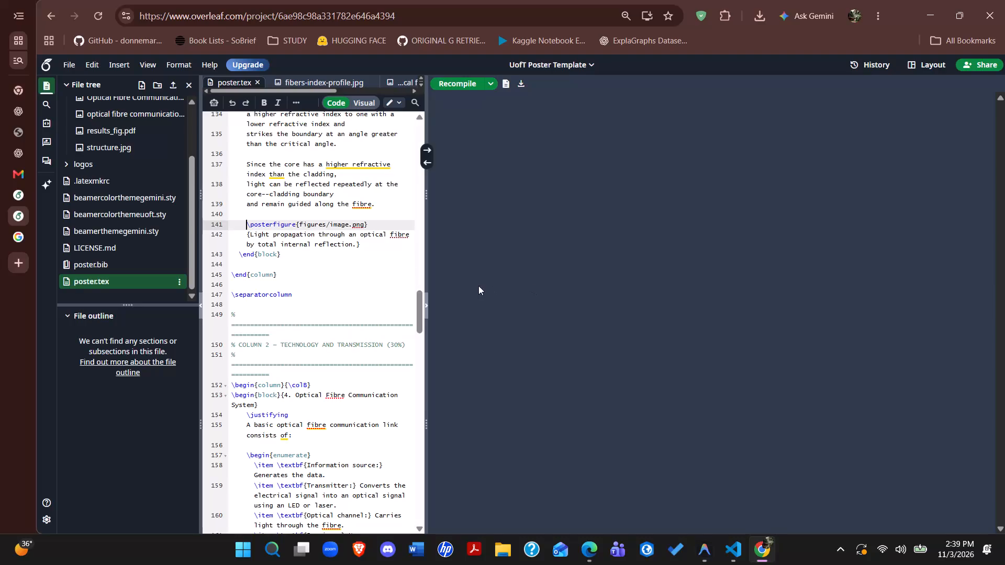
click(367, 237)
scroll(367, 237, up, 1)
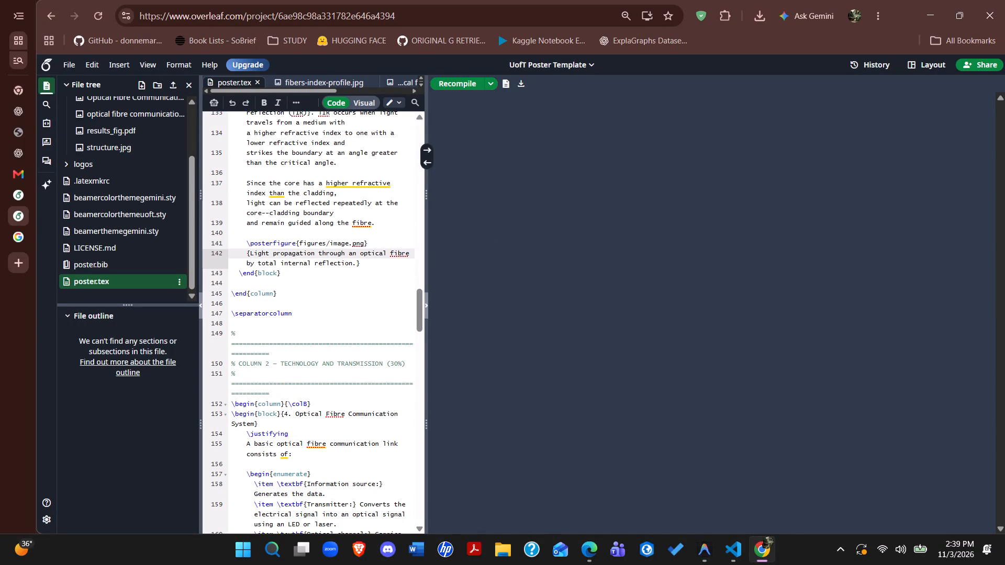
scroll(112, 199, up, 3)
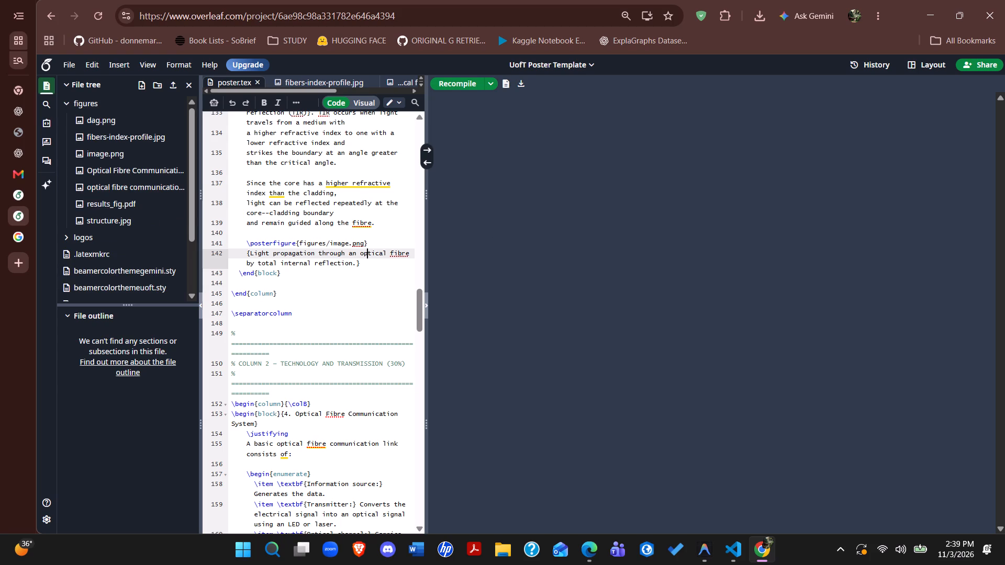
scroll(297, 260, down, 1)
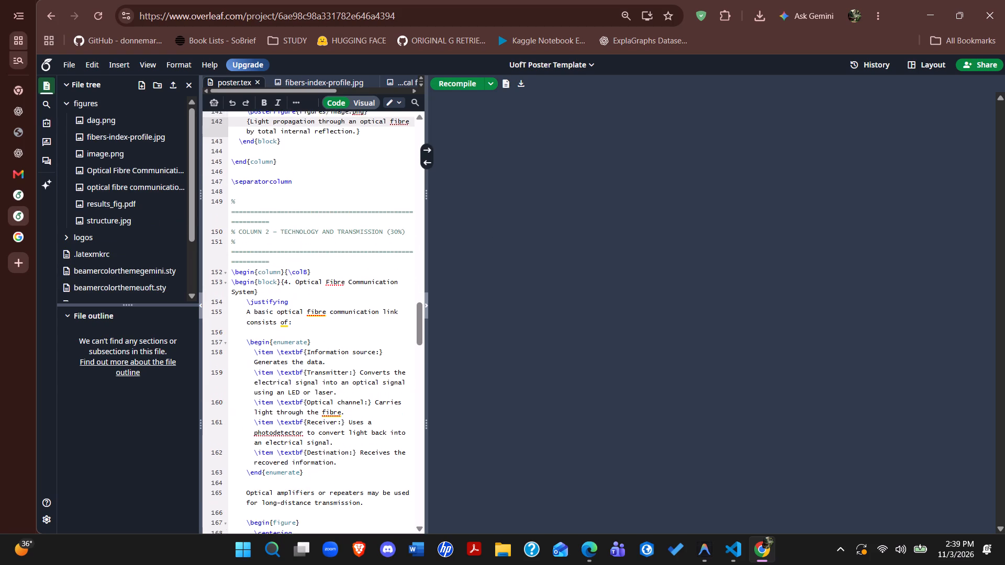
scroll(297, 260, down, 3)
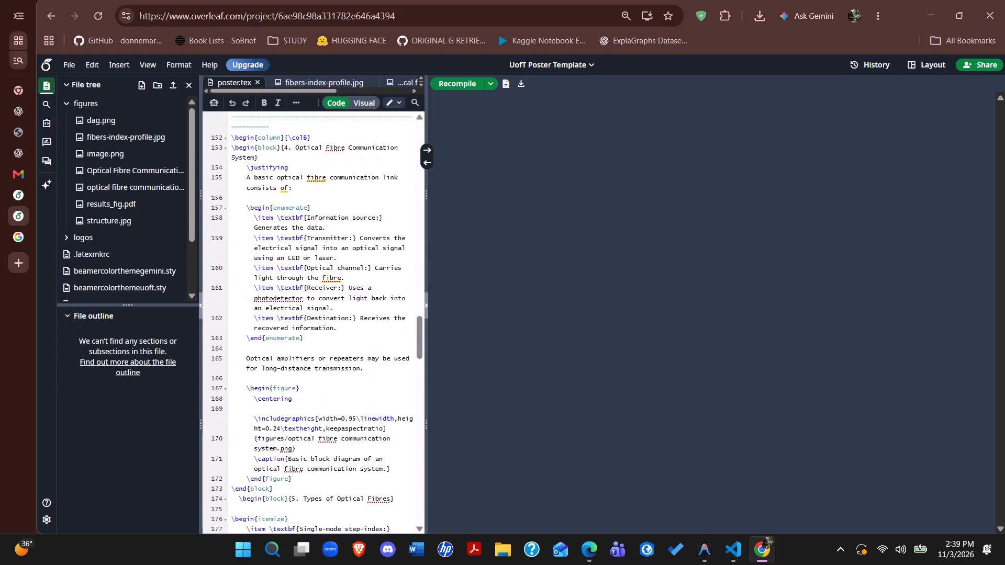
scroll(297, 260, down, 4)
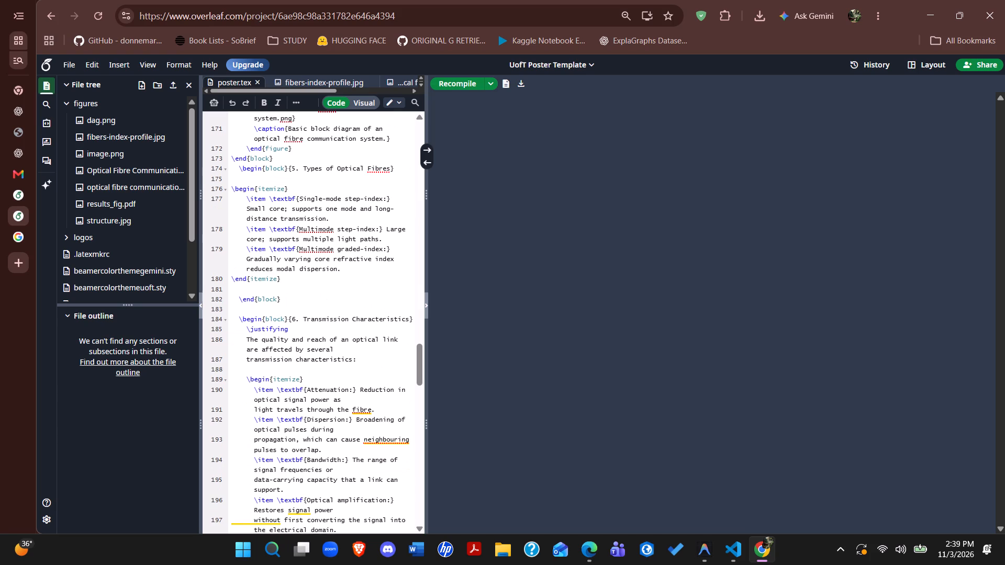
Recompile the poster.
click(465, 80)
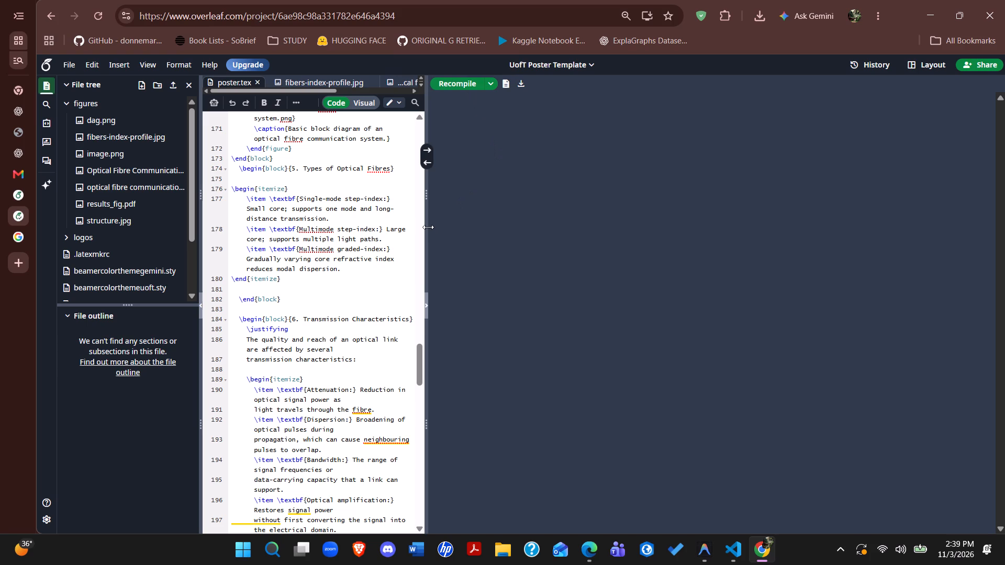
Widen the code editor pane, narrowing the poster preview beside it.
drag(428, 227, 494, 231)
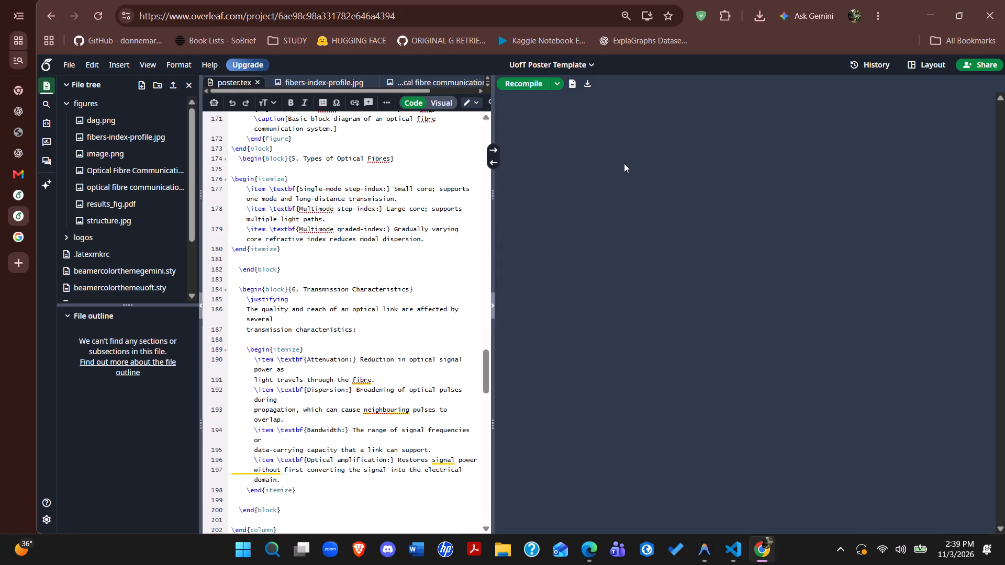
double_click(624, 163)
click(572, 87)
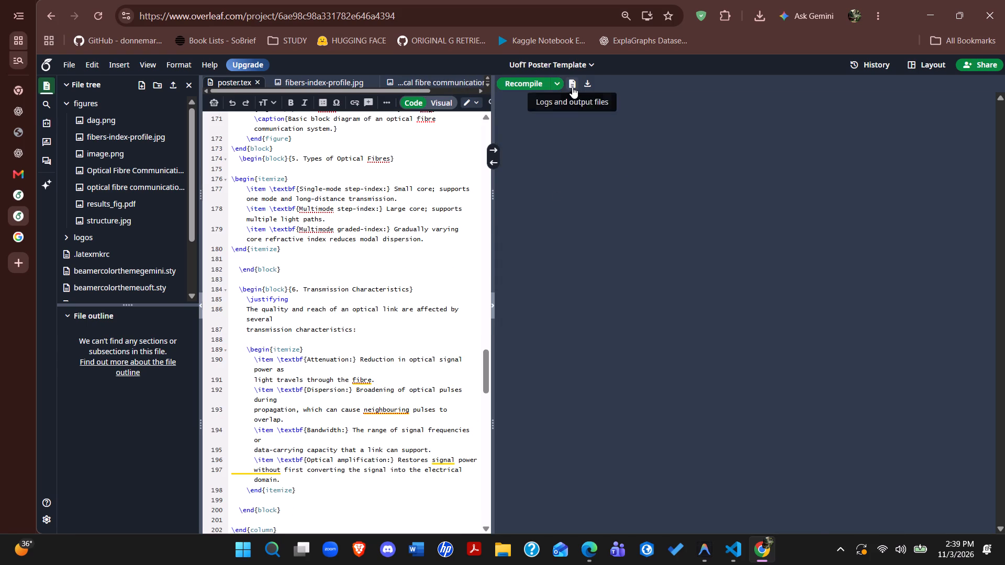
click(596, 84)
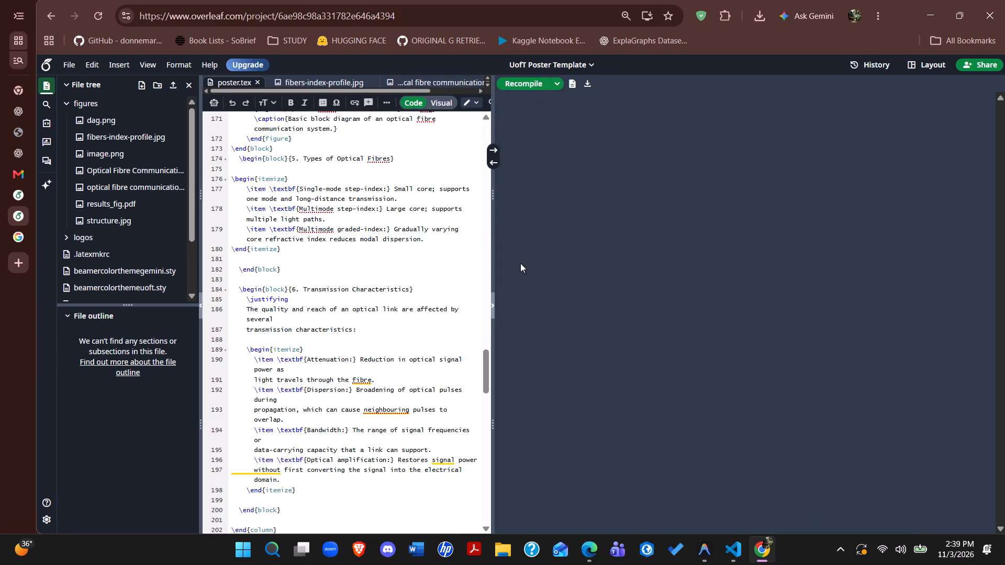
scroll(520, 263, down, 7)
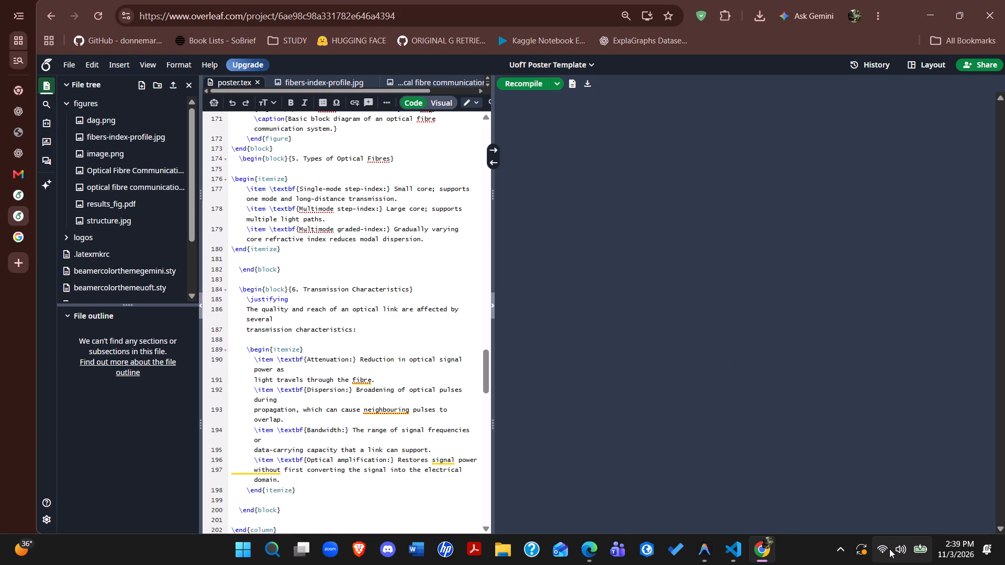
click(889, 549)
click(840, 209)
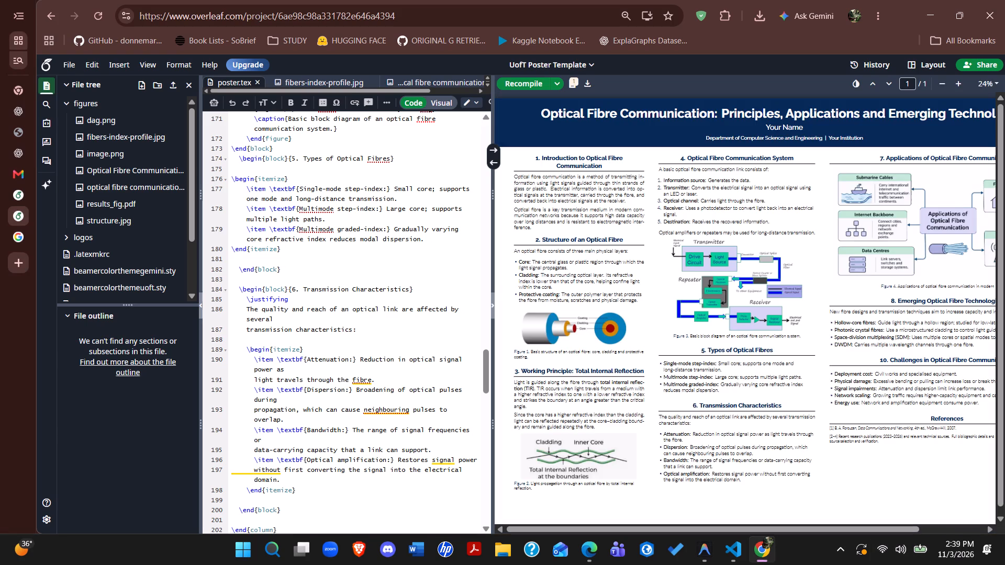
Examine the compiled poster's layout, figures and text across all three columns, from the fibre structure section to the references.
scroll(562, 431, down, 1)
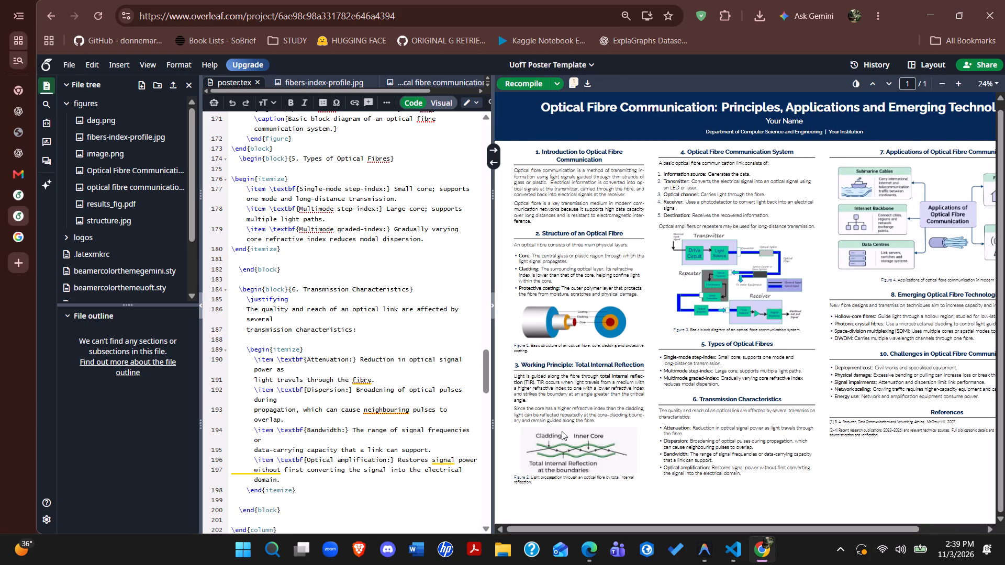
scroll(562, 431, down, 2)
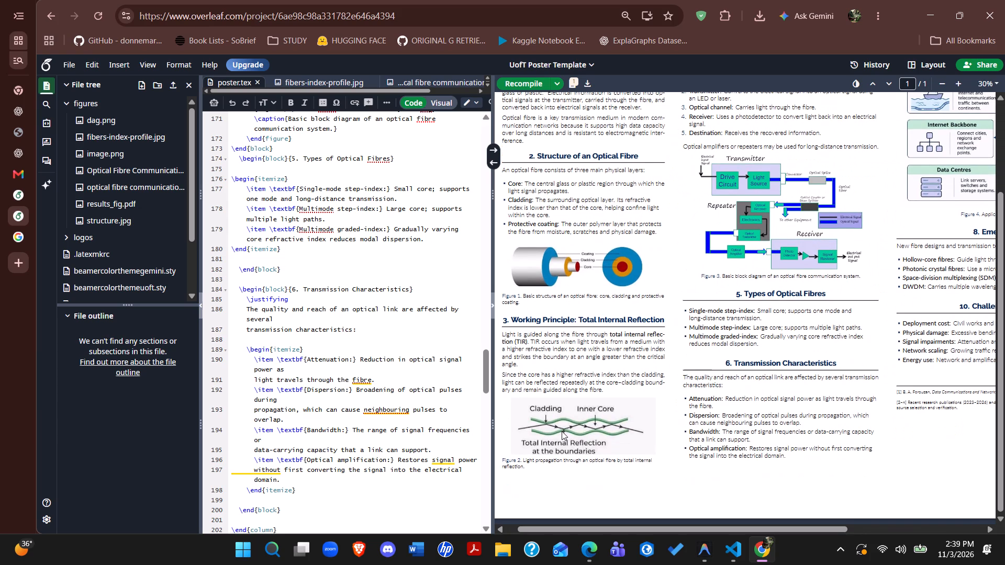
scroll(562, 431, down, 1)
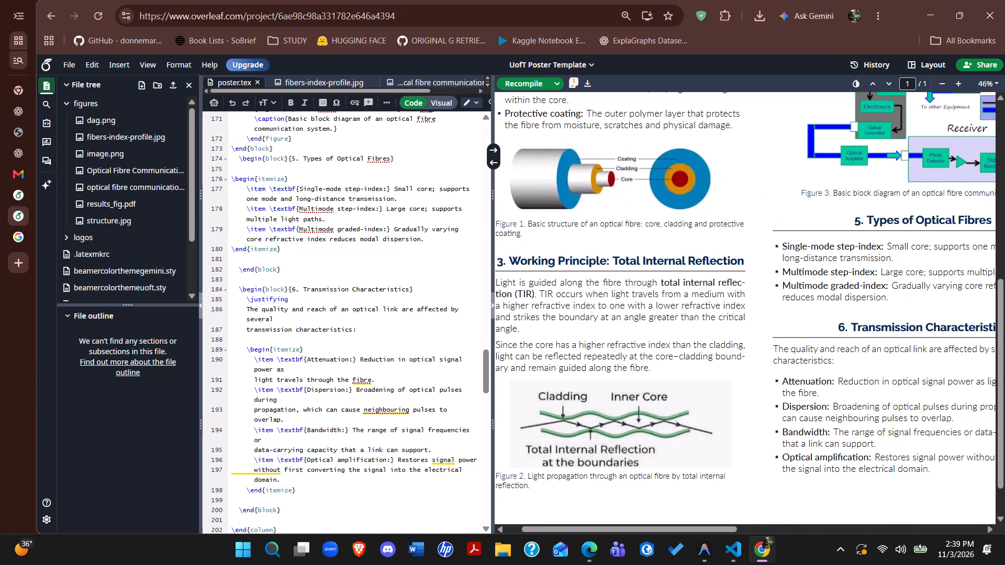
scroll(585, 342, up, 2)
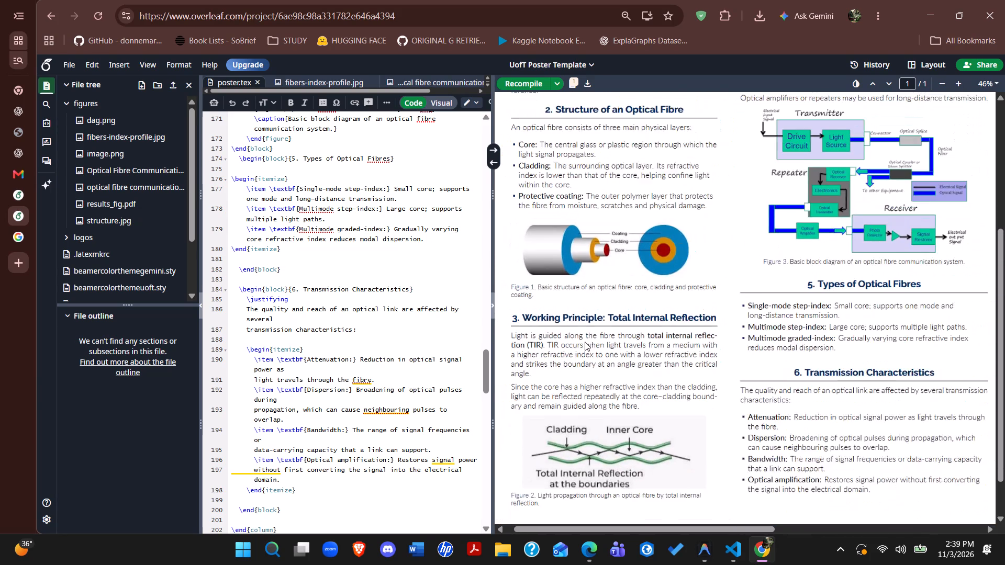
scroll(585, 342, down, 1)
scroll(585, 342, up, 1)
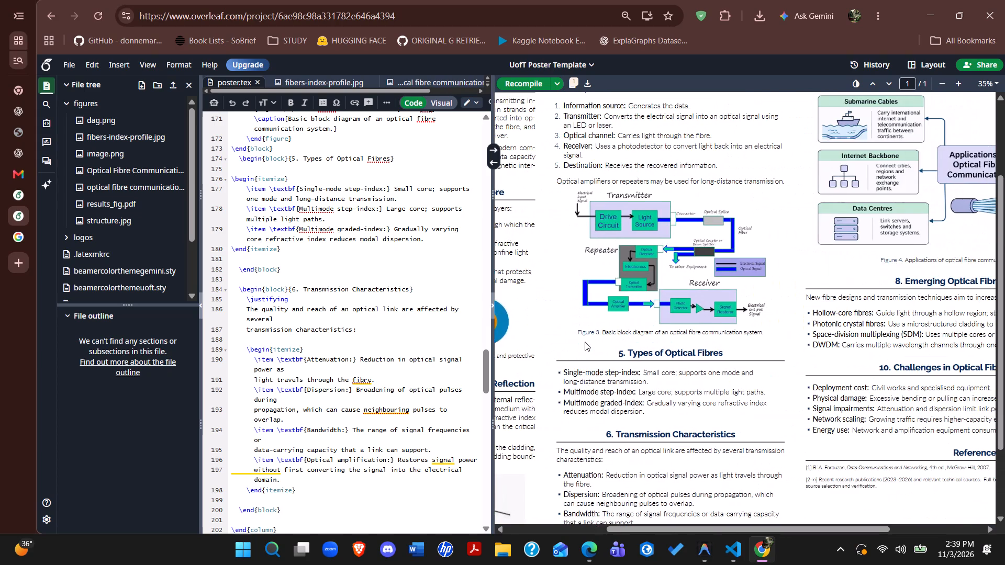
scroll(585, 342, left, 2)
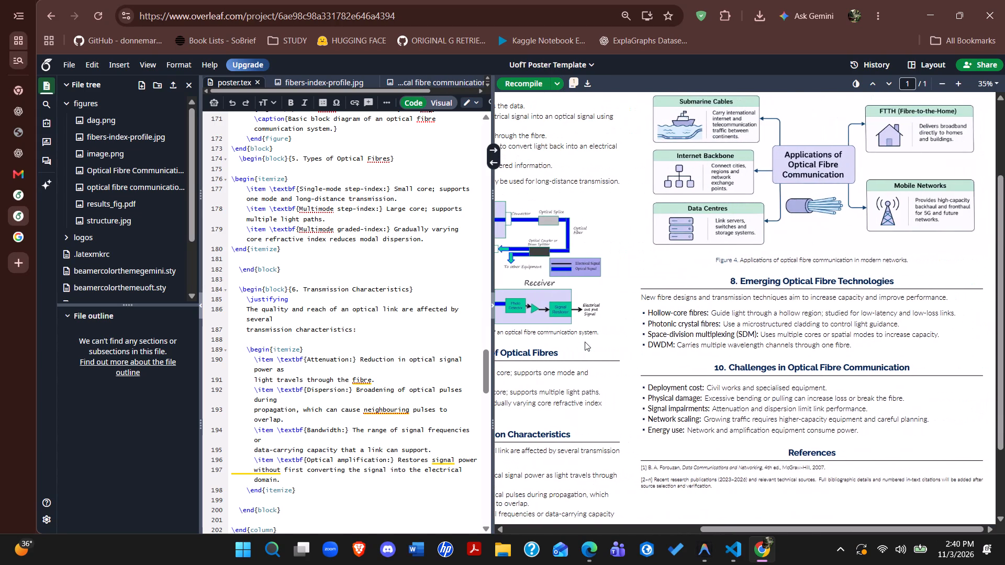
scroll(585, 342, left, 1)
scroll(388, 395, down, 2)
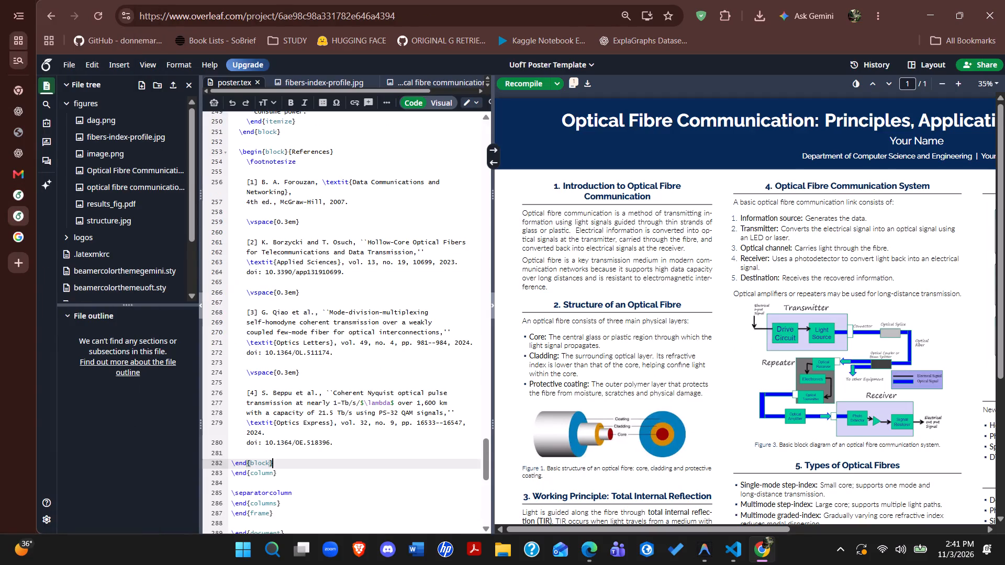
Save and recompile the poster, and check the References section in the preview.
key(ctrl+s)
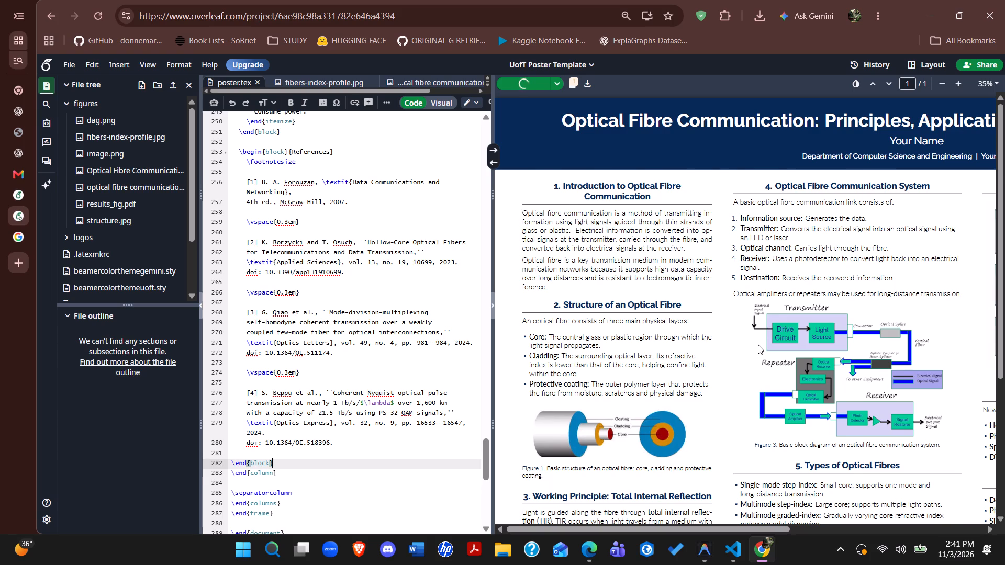
scroll(758, 345, down, 3)
scroll(758, 345, left, 3)
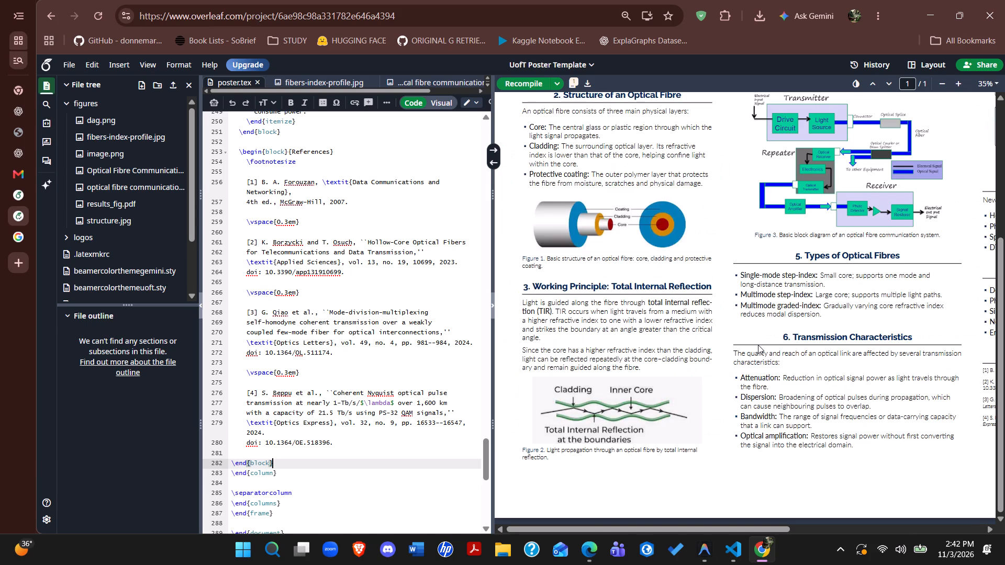
scroll(758, 345, left, 4)
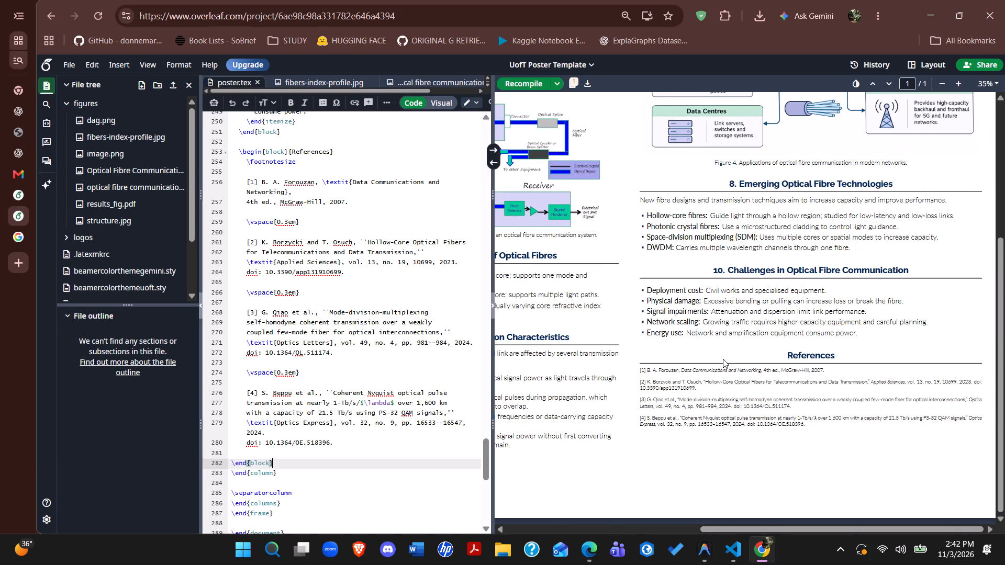
Examine the compiled poster's overall layout across all three columns, from the title banner down to the References, at 25% zoom.
scroll(723, 359, up, 1)
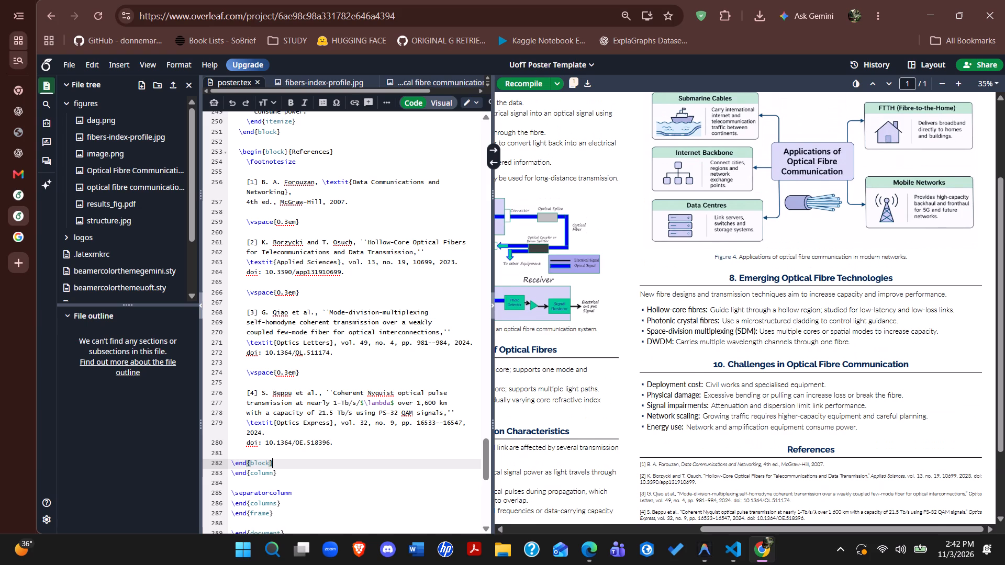
scroll(723, 359, right, 5)
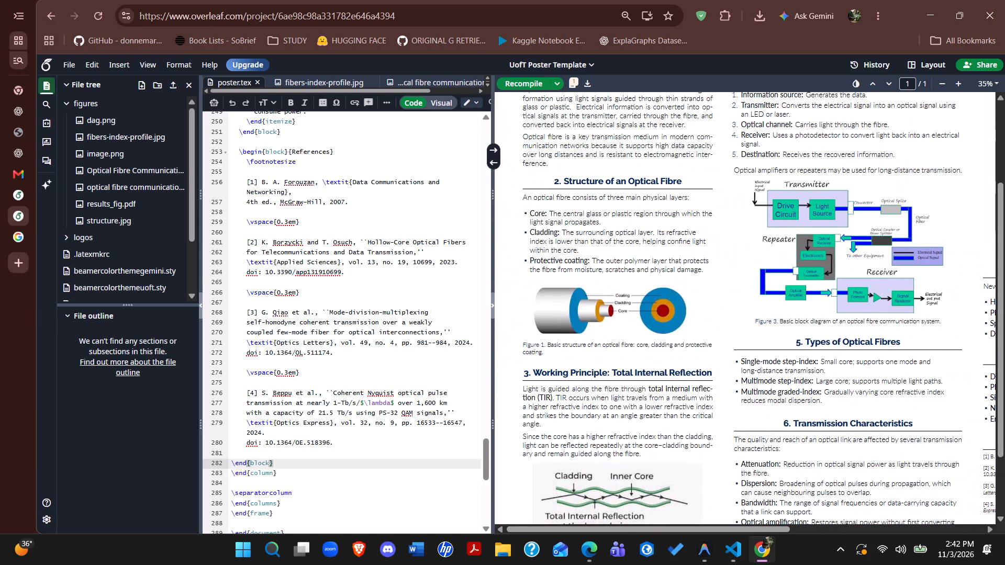
scroll(723, 359, up, 1)
scroll(723, 359, left, 1)
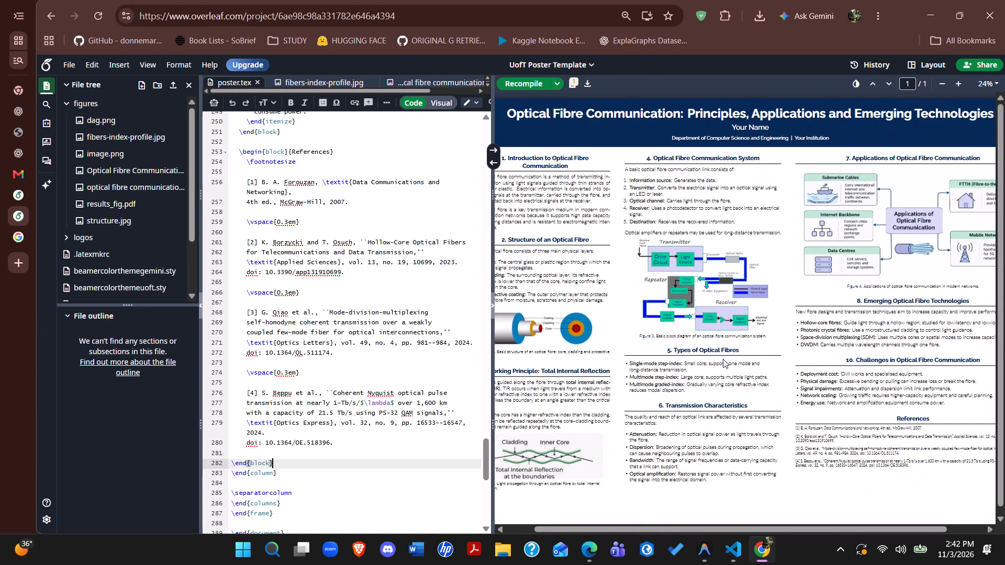
scroll(723, 359, left, 1)
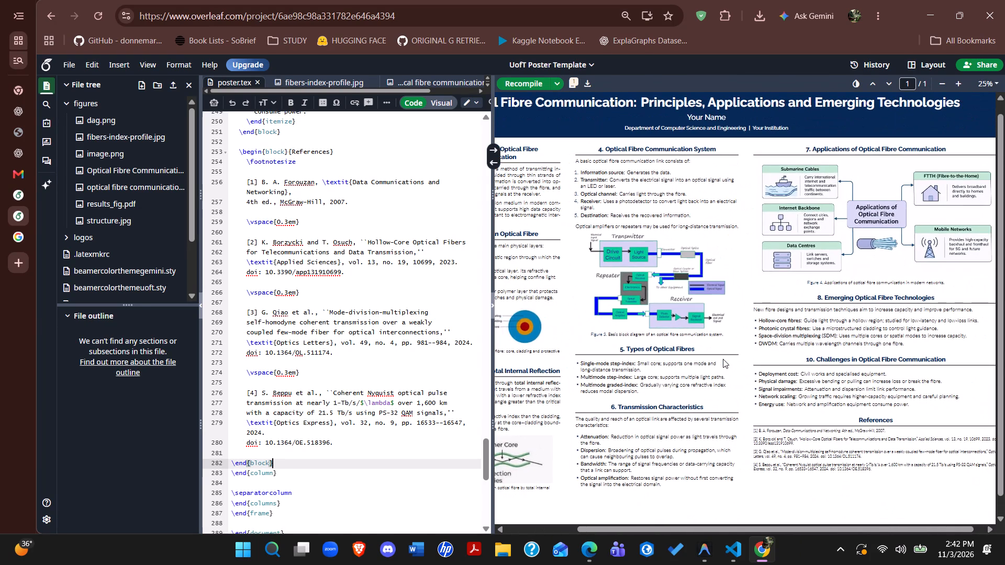
scroll(723, 359, right, 1)
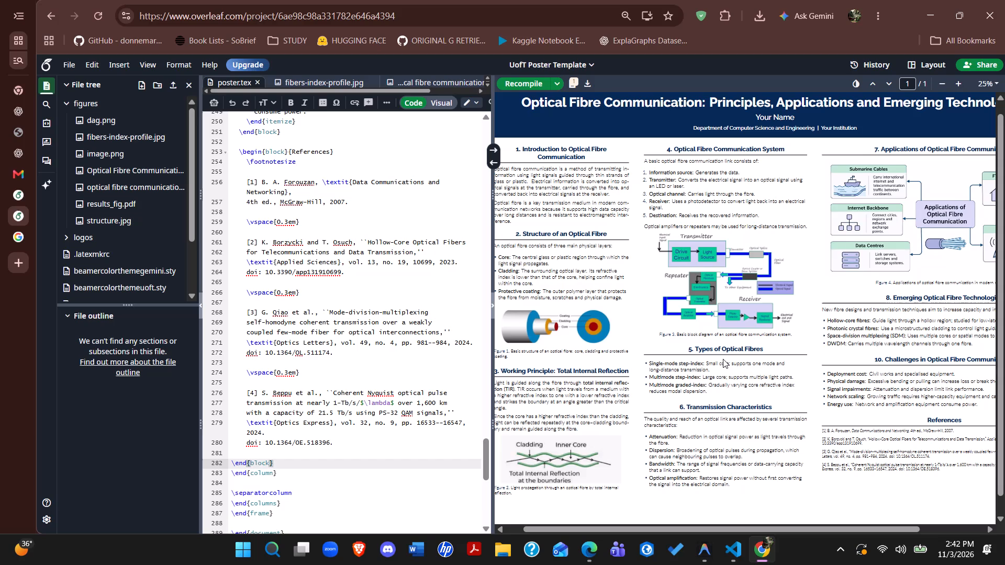
scroll(723, 359, right, 4)
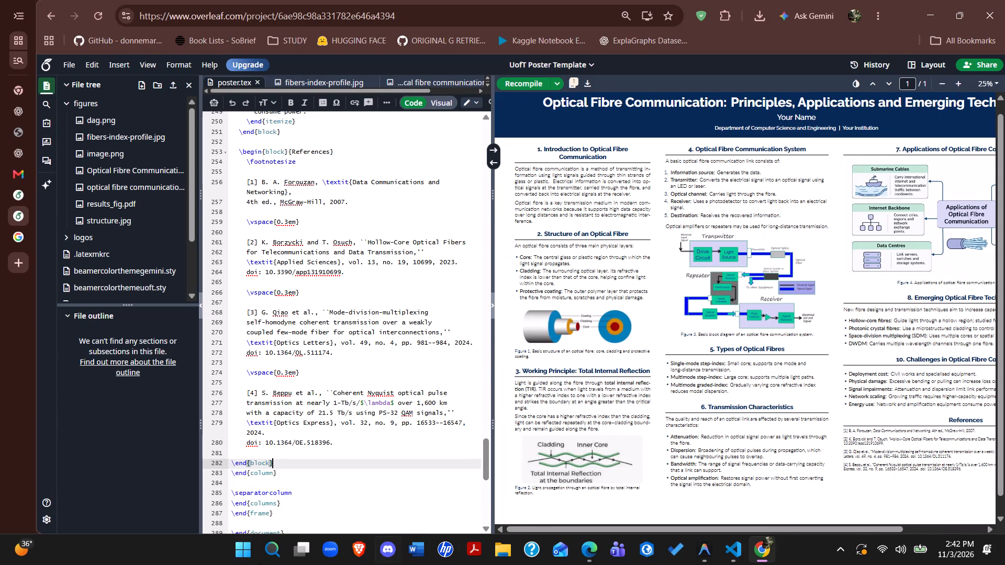
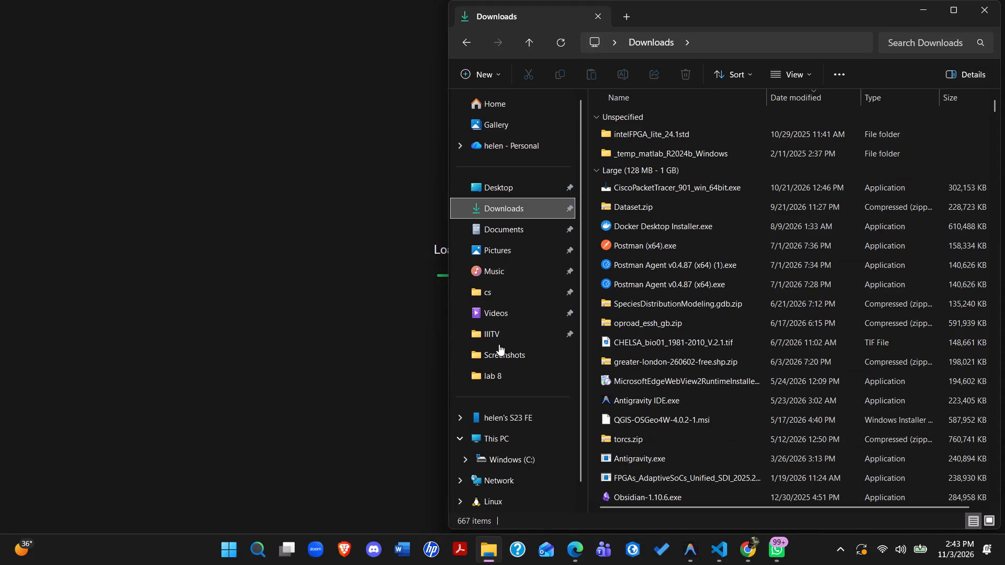
click(495, 329)
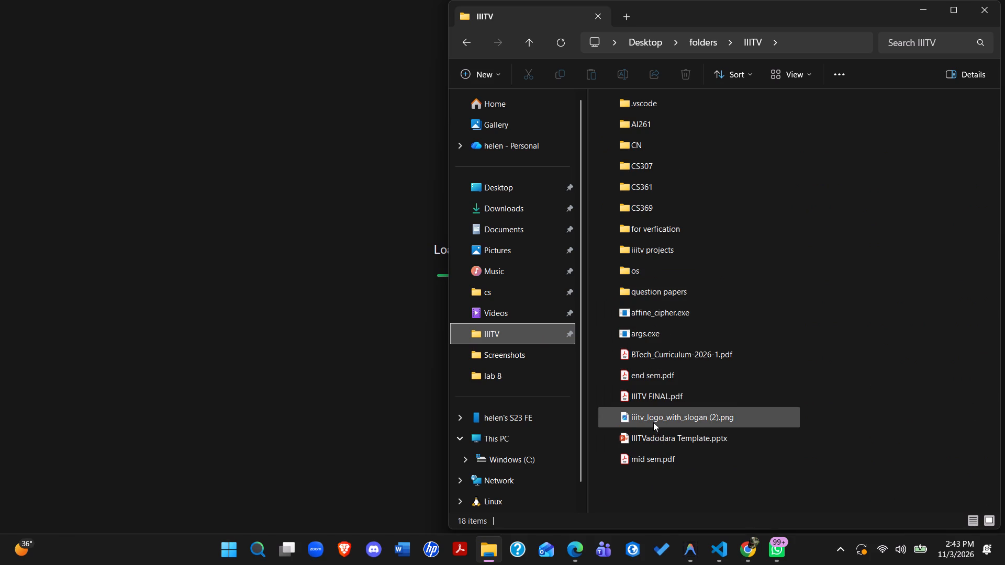
drag(653, 422, 742, 545)
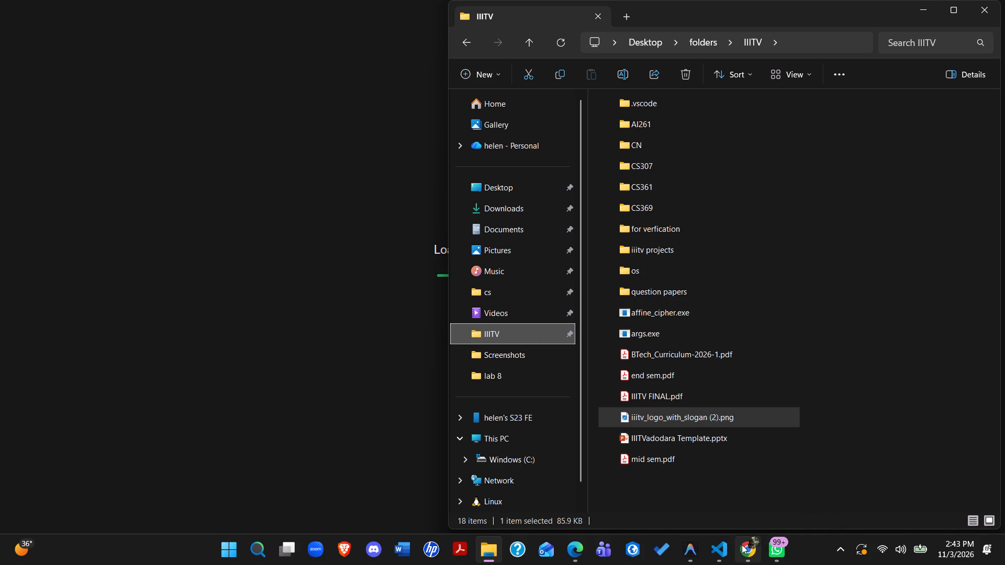
drag(742, 545, 162, 170)
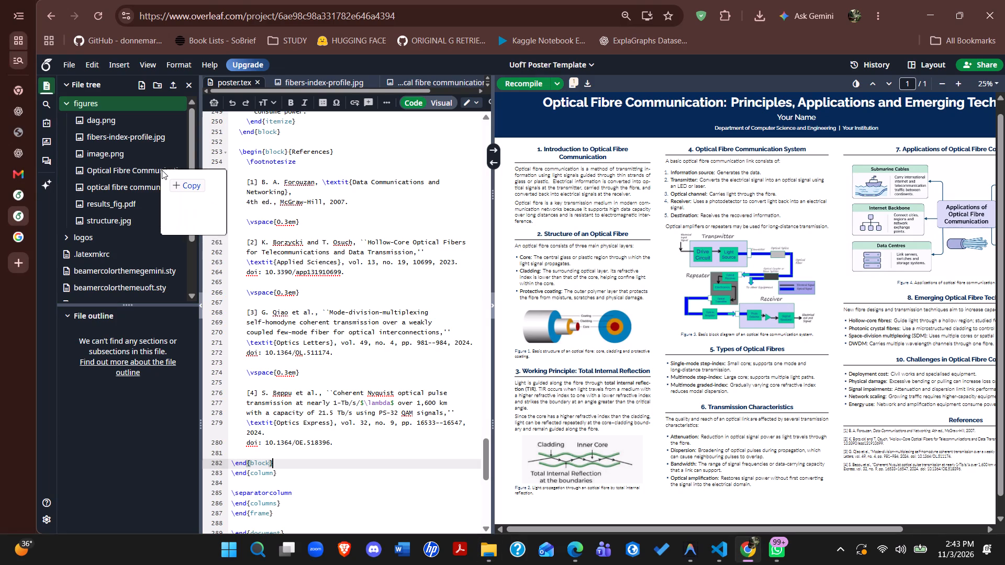
Upload the logo image iiitv_logo_with_slogan (2).png into the project's figures folder.
drag(162, 170, 145, 163)
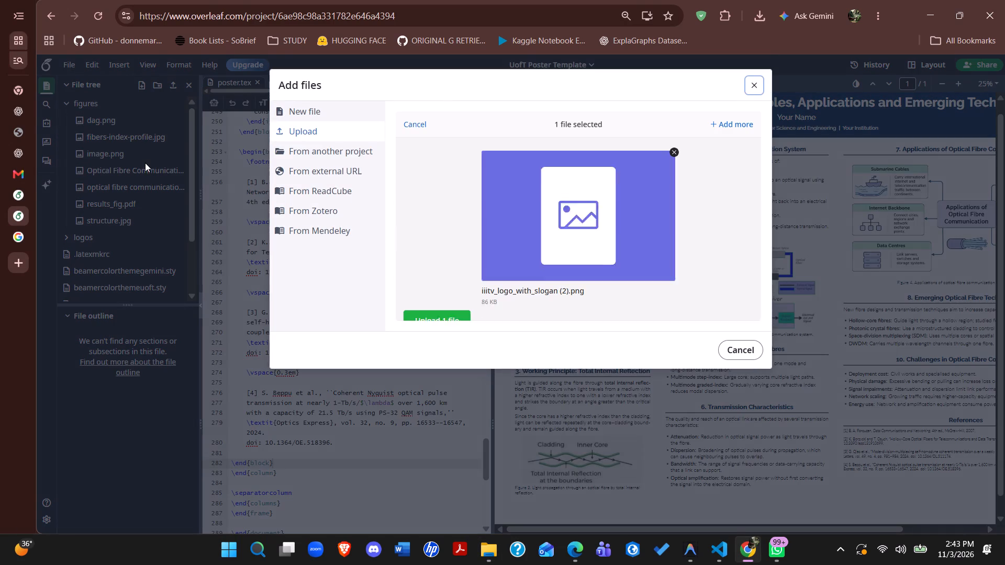
click(468, 306)
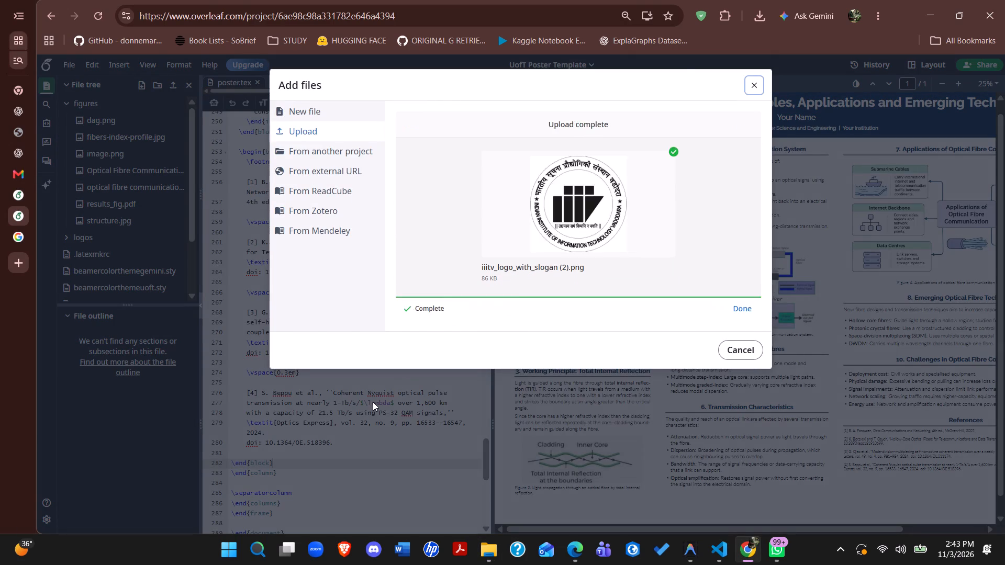
scroll(373, 402, up, 11)
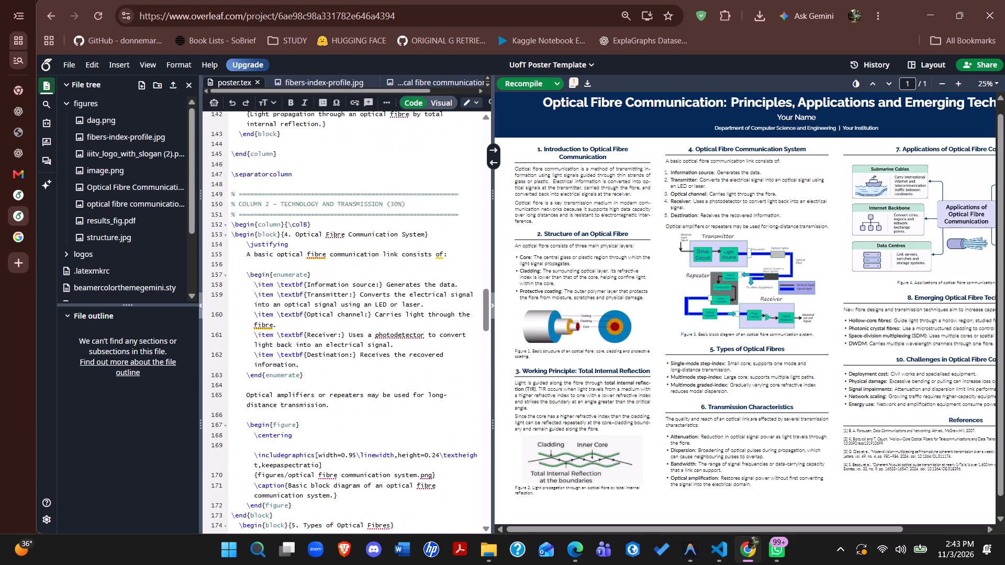
scroll(373, 402, up, 13)
scroll(336, 251, down, 5)
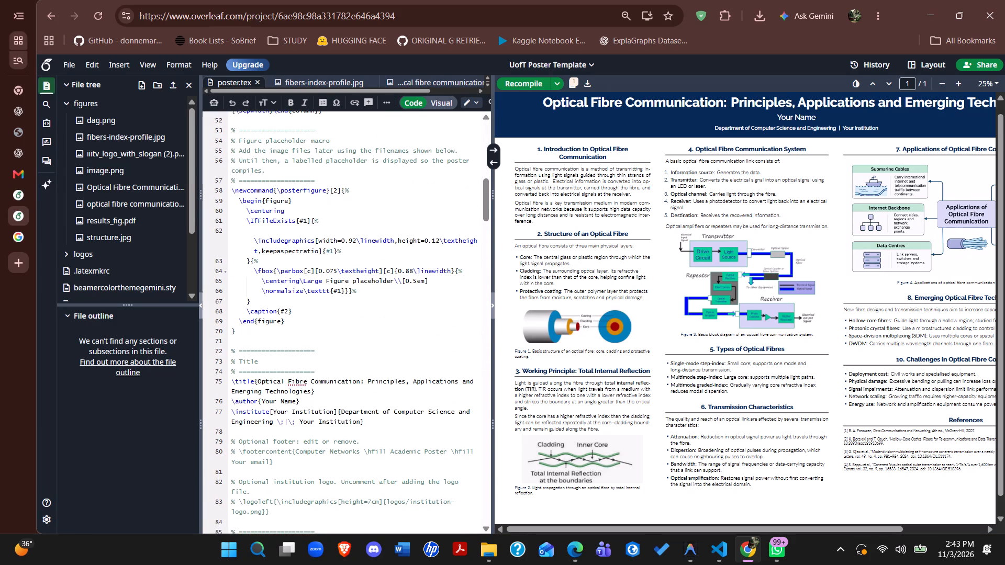
scroll(336, 251, down, 1)
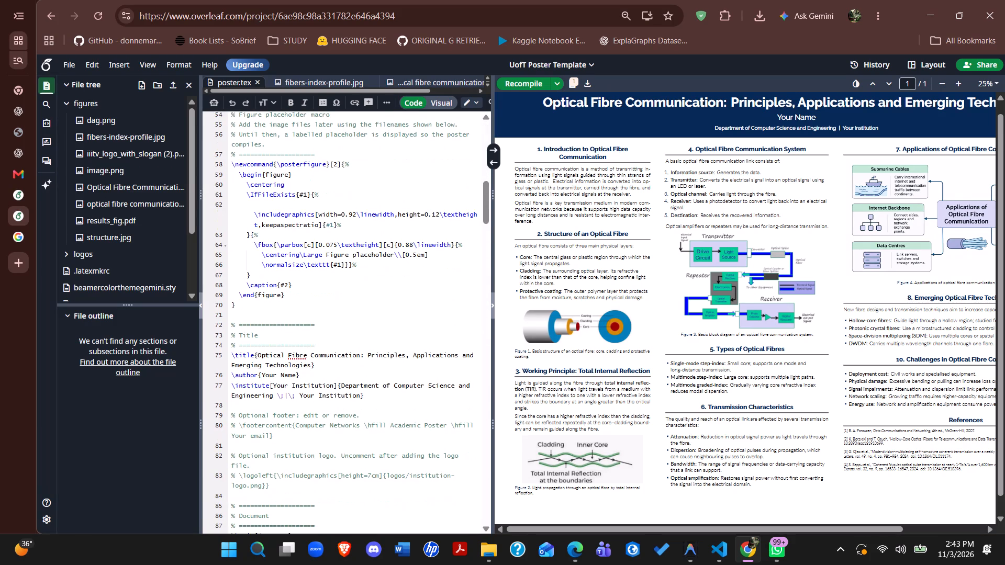
click(350, 395)
drag(366, 399, 226, 360)
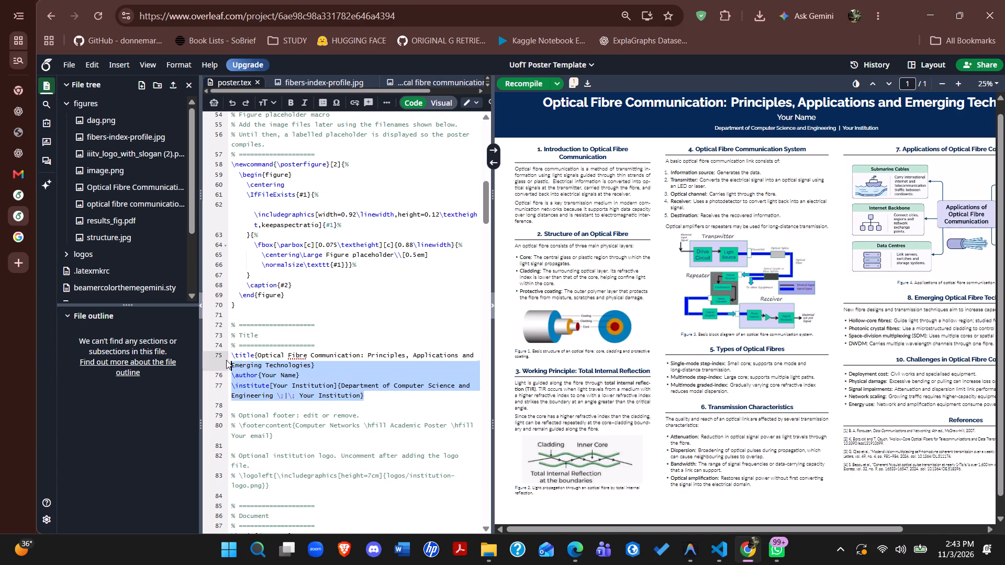
drag(226, 360, 225, 356)
scroll(309, 370, down, 1)
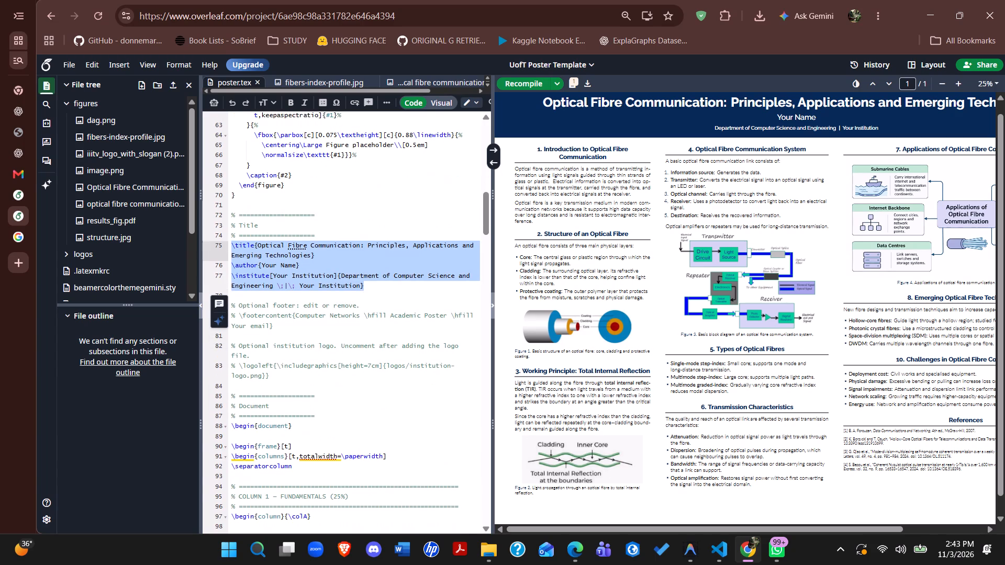
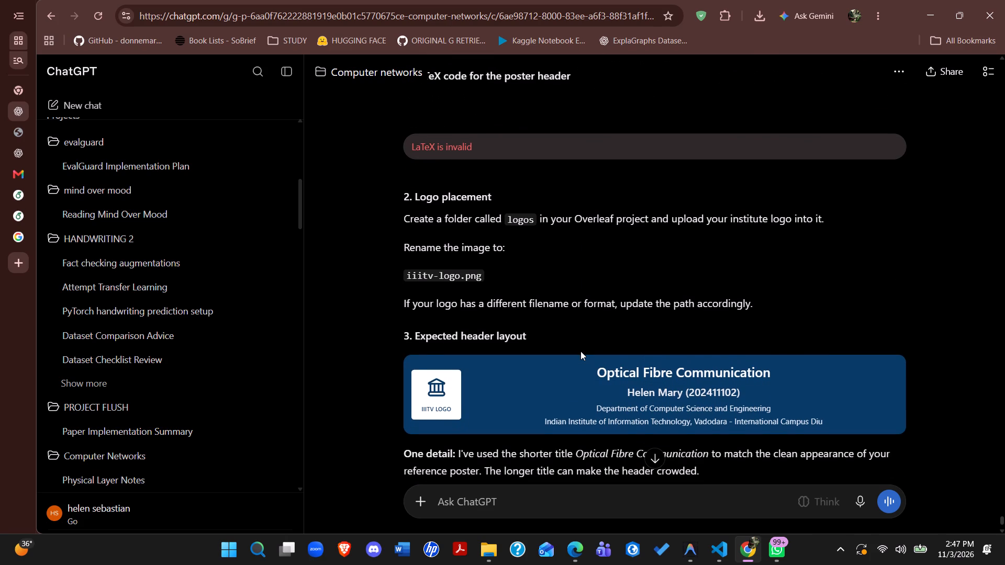
scroll(580, 351, down, 1)
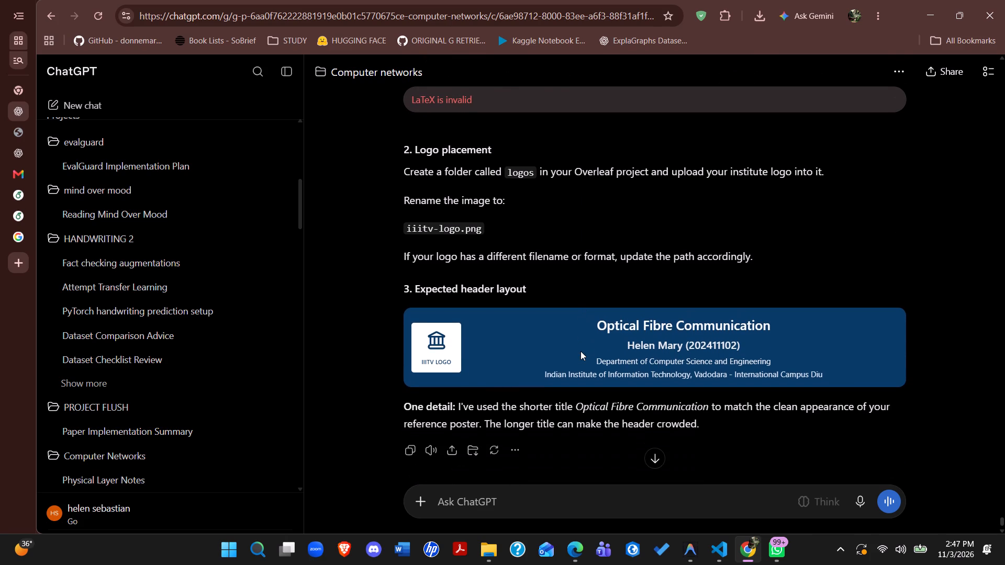
Copy the LaTeX source of ChatGPT's poster header and paste it over the selected title section in Overleaf's poster.tex.
scroll(580, 351, up, 2)
click(842, 249)
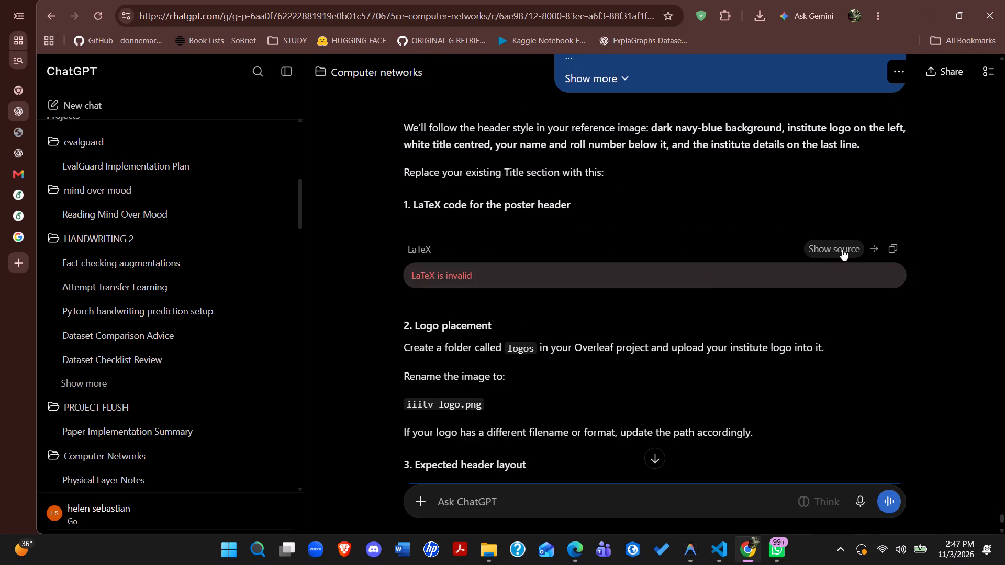
click(892, 251)
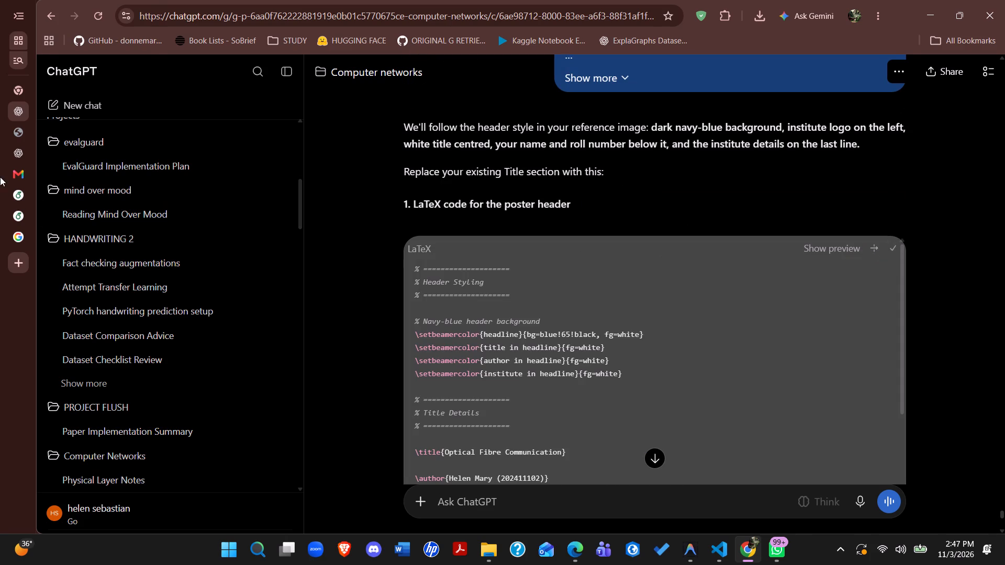
click(62, 219)
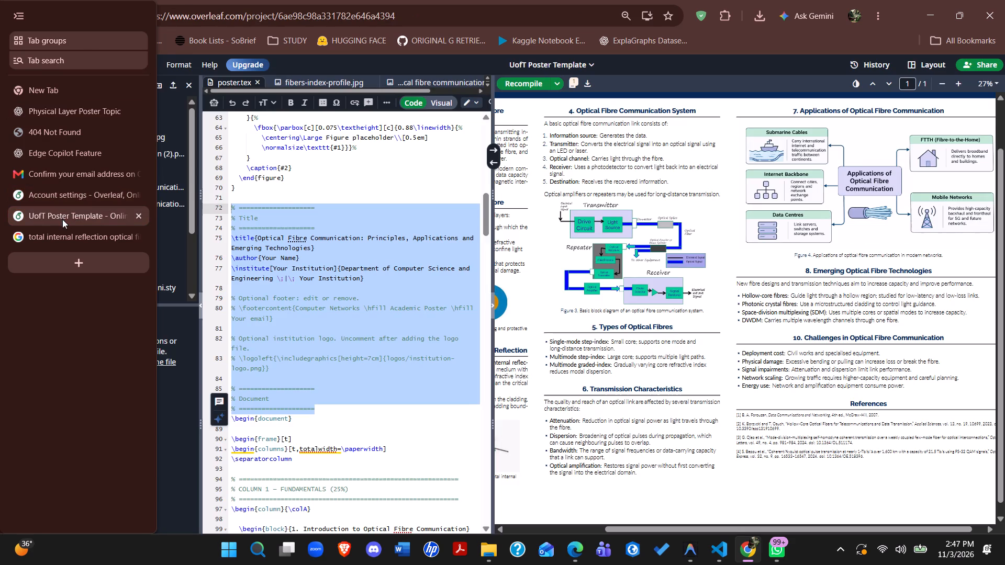
key(ctrl+v)
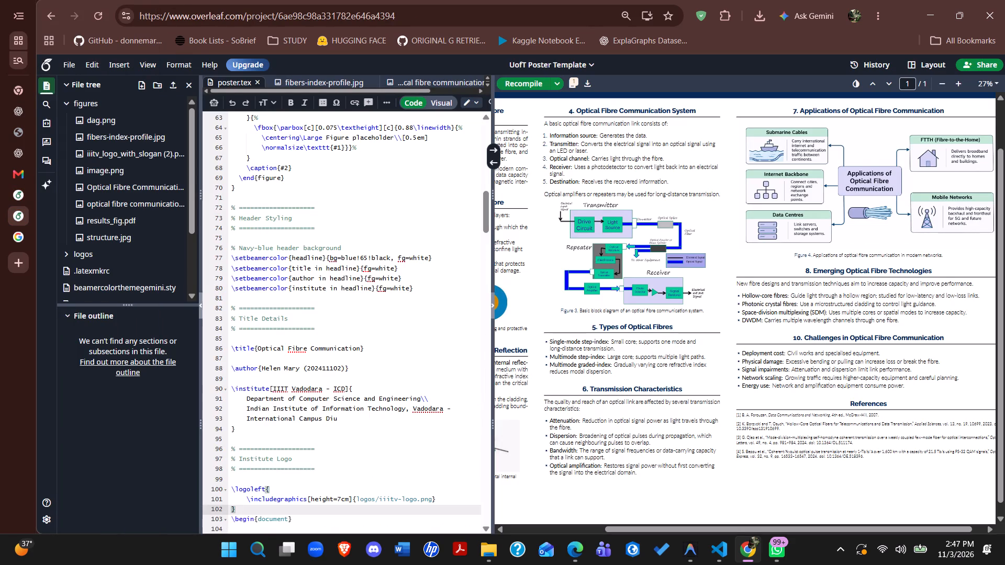
Replace the left logo's image path with figures/iiitv_logo_with_slogan (2).png and recompile the poster.
scroll(328, 284, up, 2)
scroll(328, 284, down, 3)
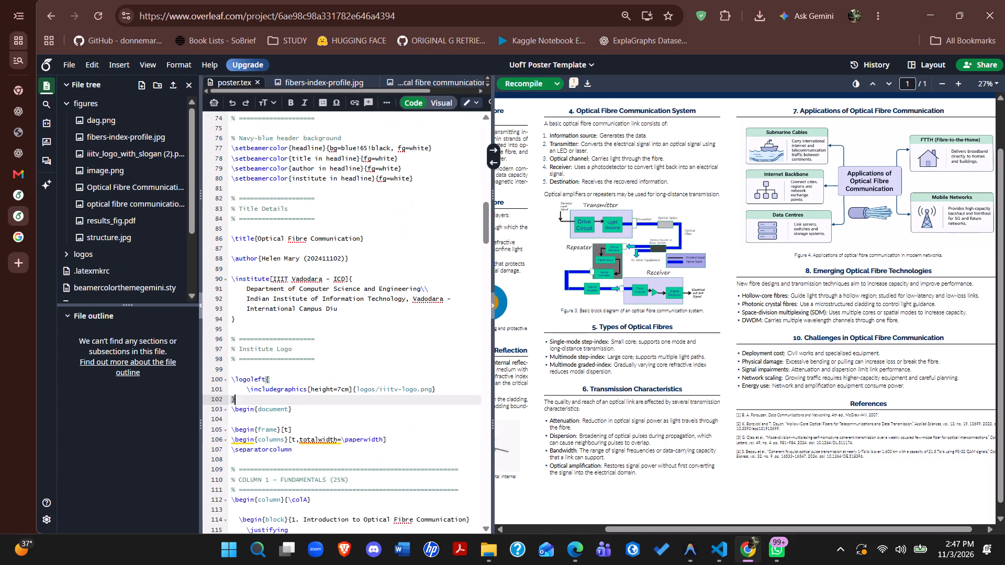
click(430, 387)
key(BackSpace)
key(BackSpace)
key(BackSpace)
key(BackSpace)
key(BackSpace)
key(BackSpace)
key(BackSpace)
key(BackSpace)
key(BackSpace)
key(BackSpace)
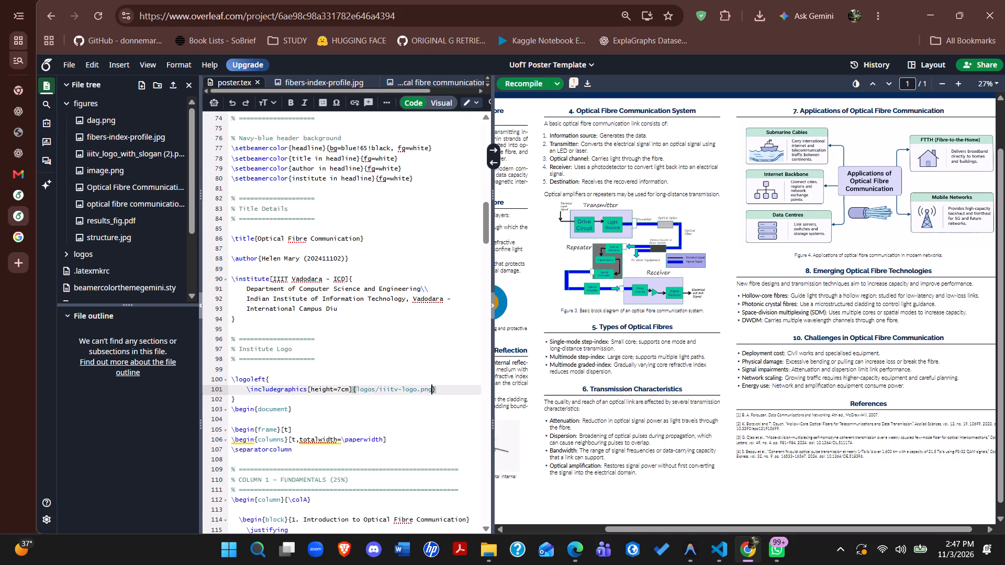
key(BackSpace)
key(BackSpace)
key(BackSpace)
key(BackSpace)
key(BackSpace)
key(BackSpace)
key(BackSpace)
key(BackSpace)
key(BackSpace)
key(BackSpace)
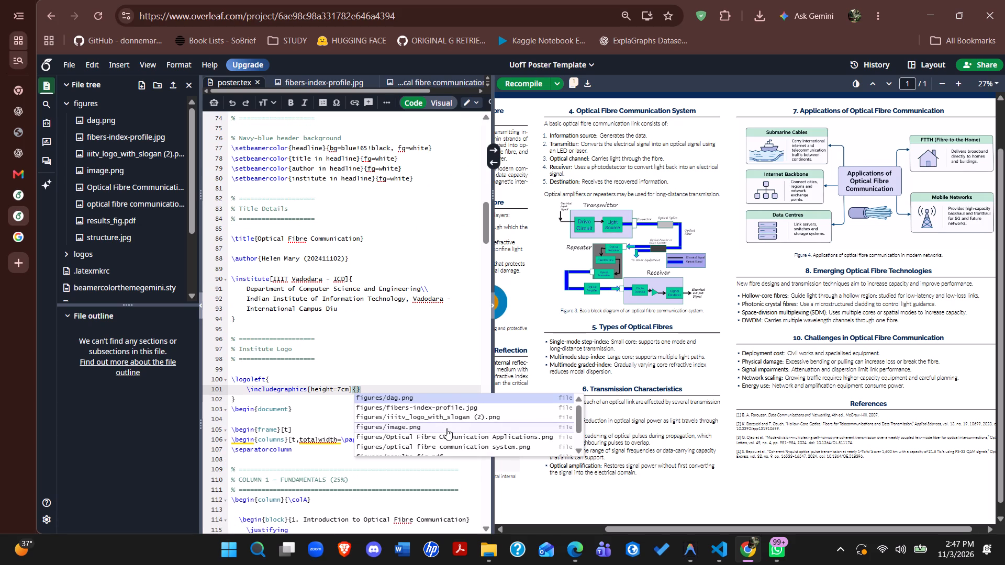
click(440, 418)
key(ctrl+s)
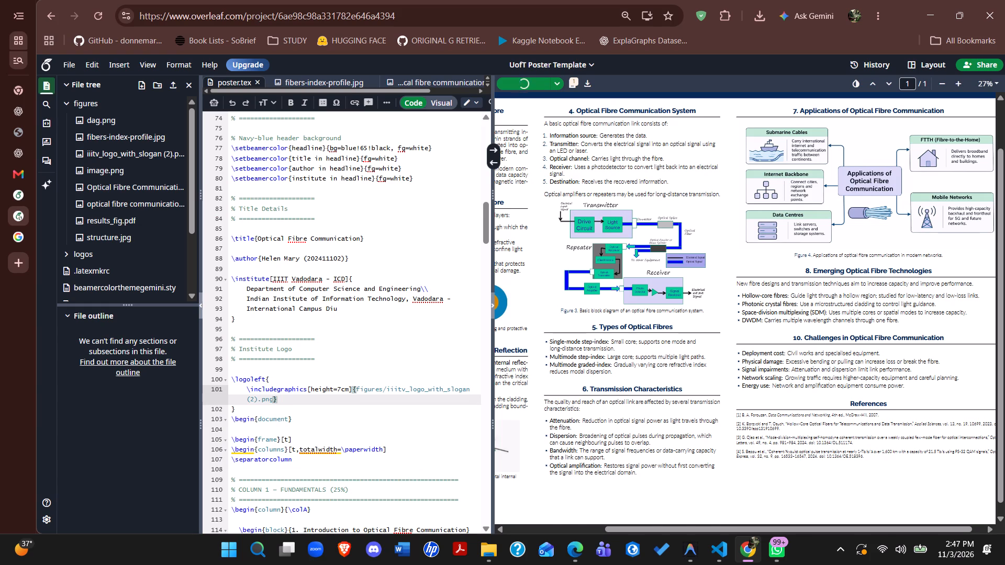
Examine the recompiled poster's header with the logo and review the preamble and header styling code in poster.tex.
scroll(639, 323, up, 1)
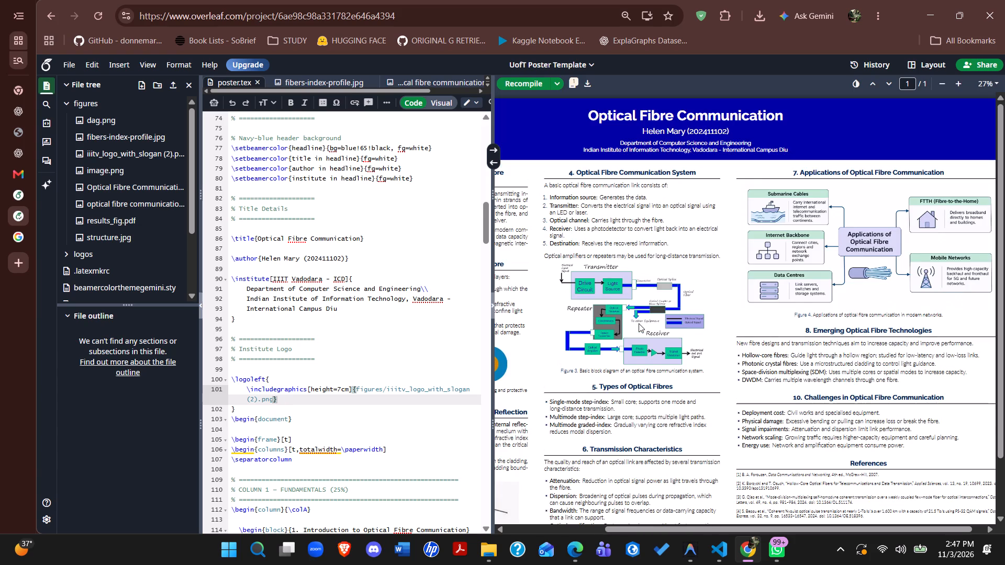
scroll(639, 323, right, 1)
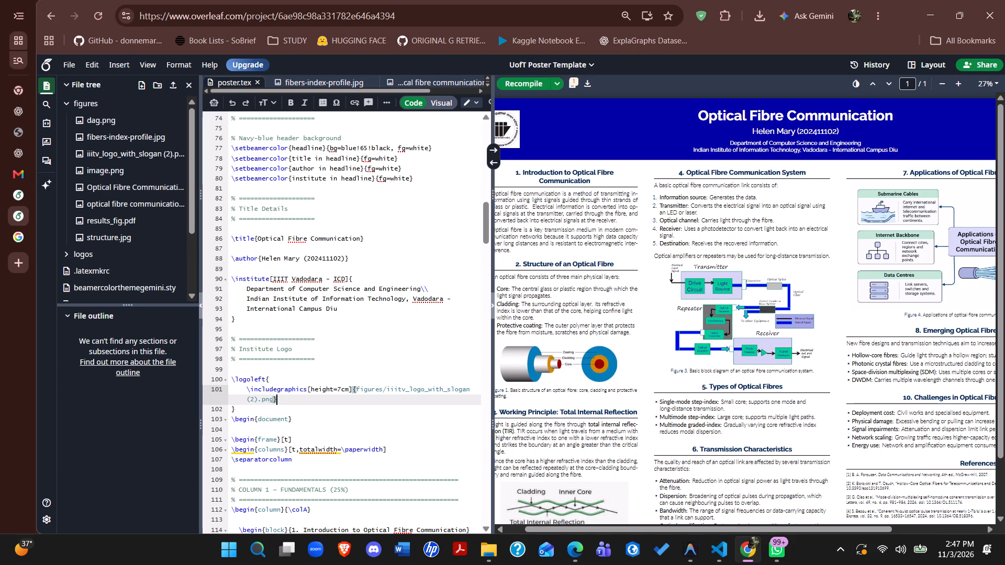
scroll(368, 270, up, 2)
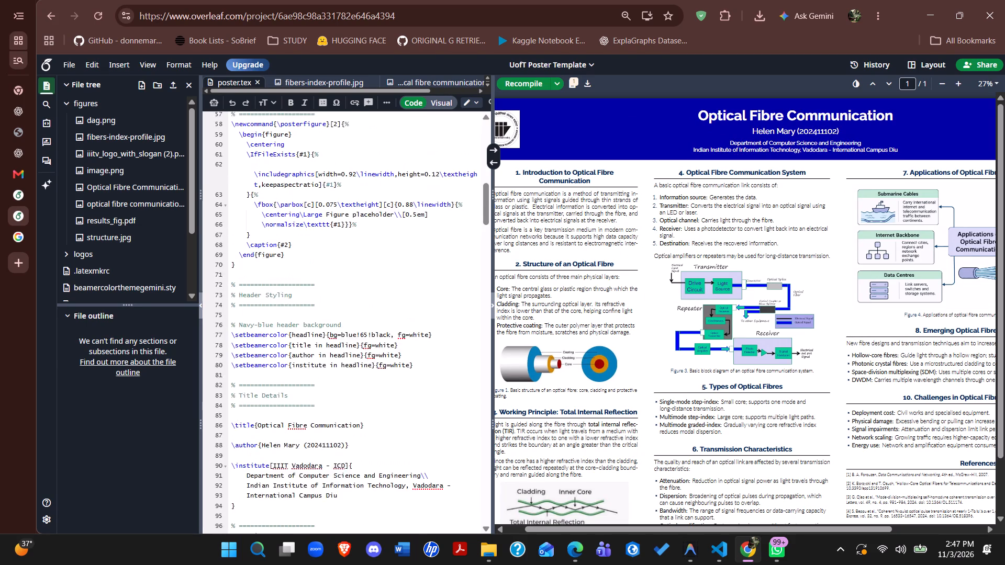
scroll(368, 270, up, 3)
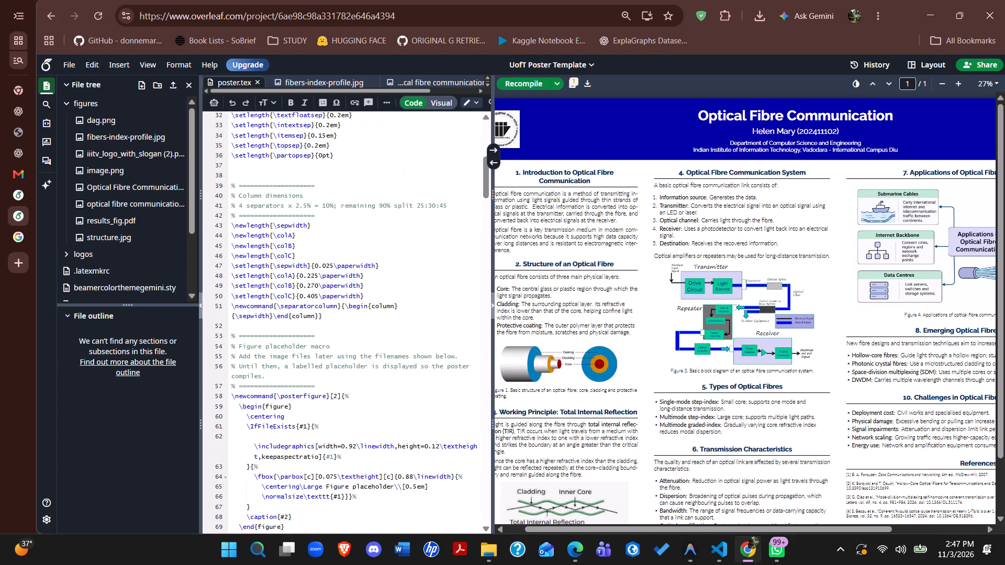
scroll(368, 270, up, 3)
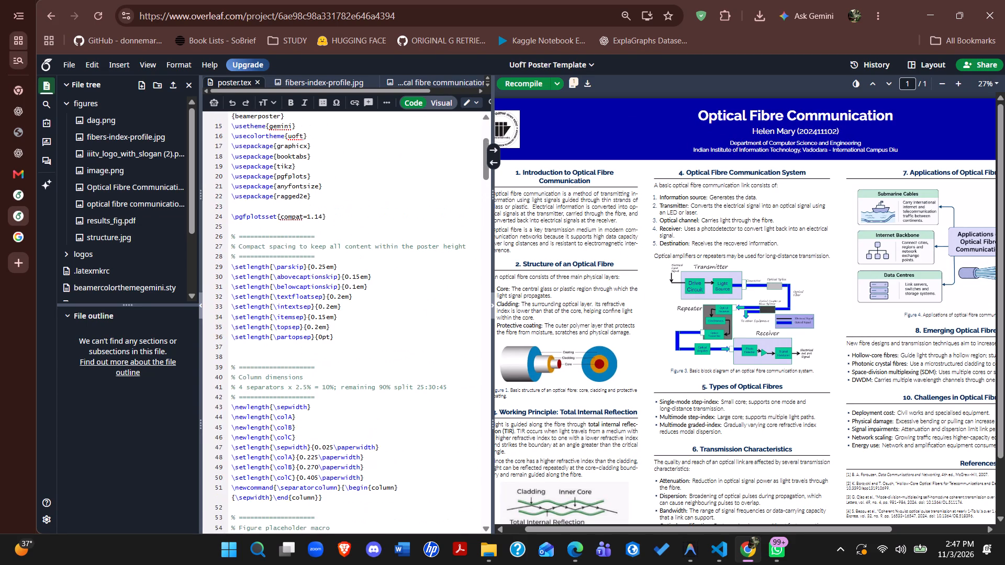
scroll(368, 270, up, 1)
scroll(368, 270, down, 1)
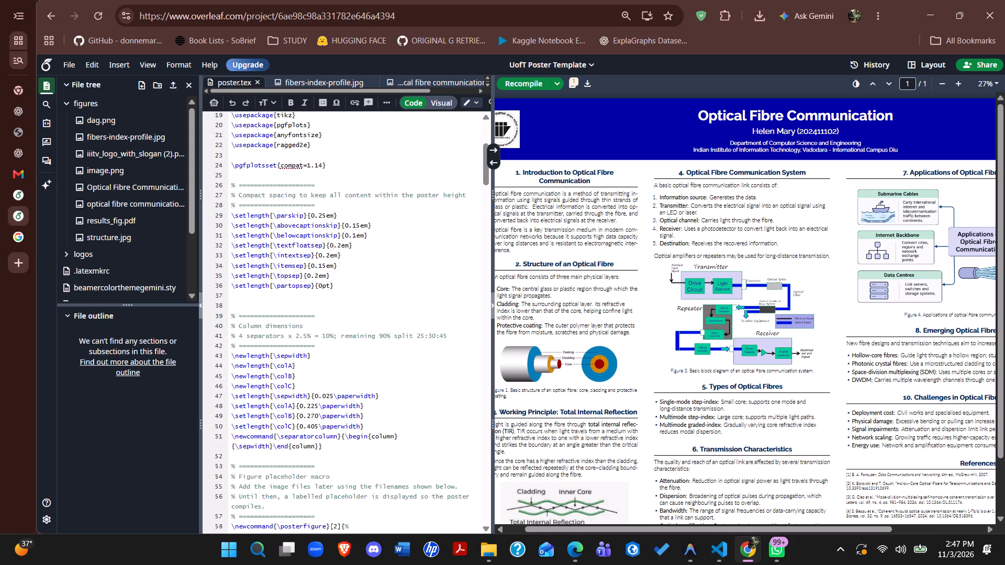
scroll(368, 270, down, 5)
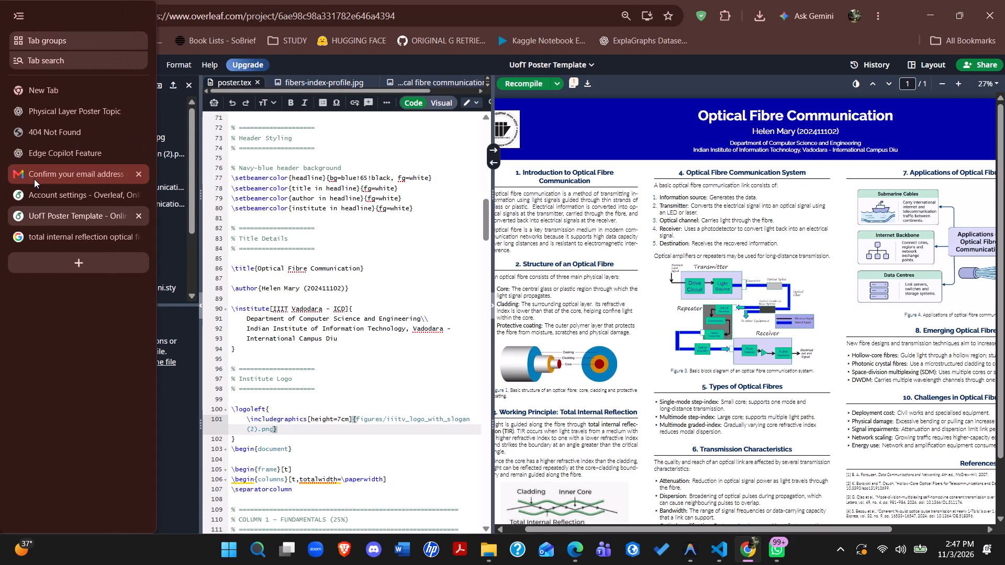
Undo the logo path edit and the pasted header code to restore the original title section, and recompile the poster.
click(292, 223)
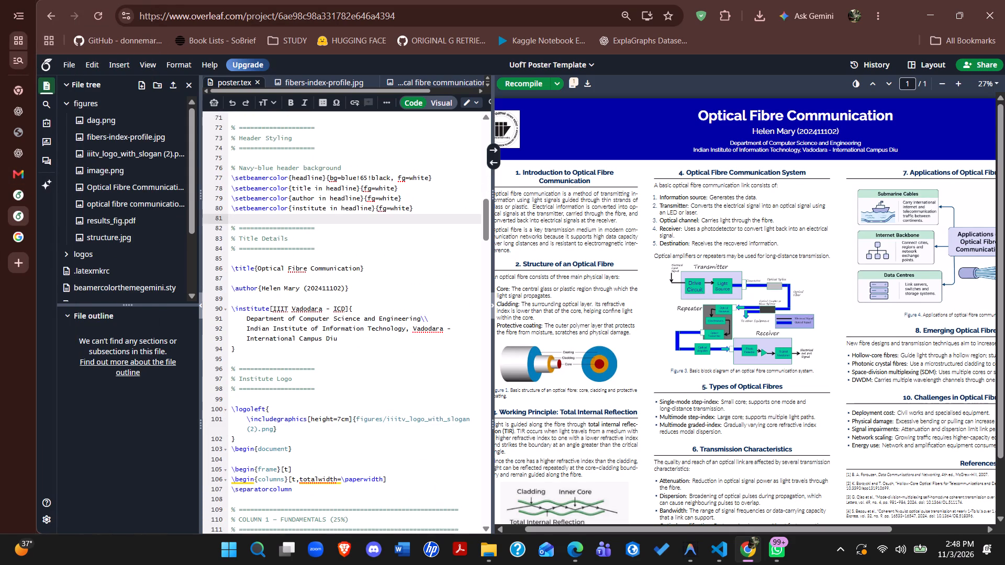
key(ctrl+z)
click(352, 267)
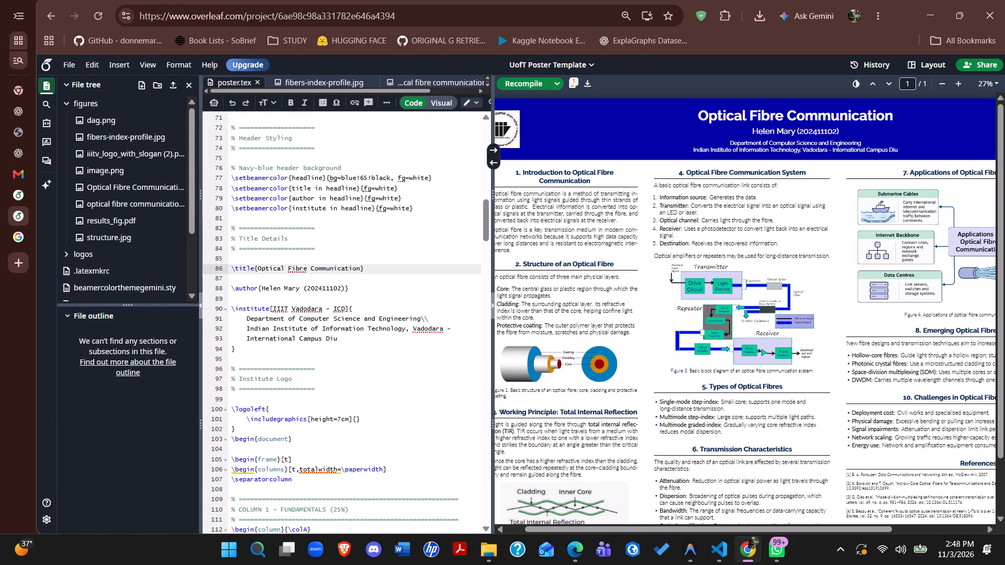
key(ctrl+z)
key(ctrl+z)
key(ctrl+z)
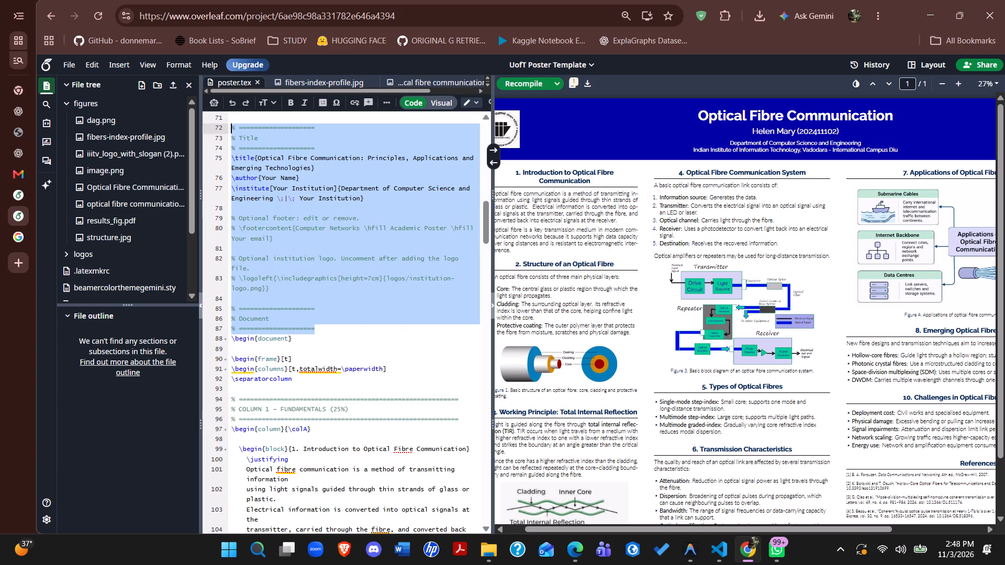
key(ctrl+s)
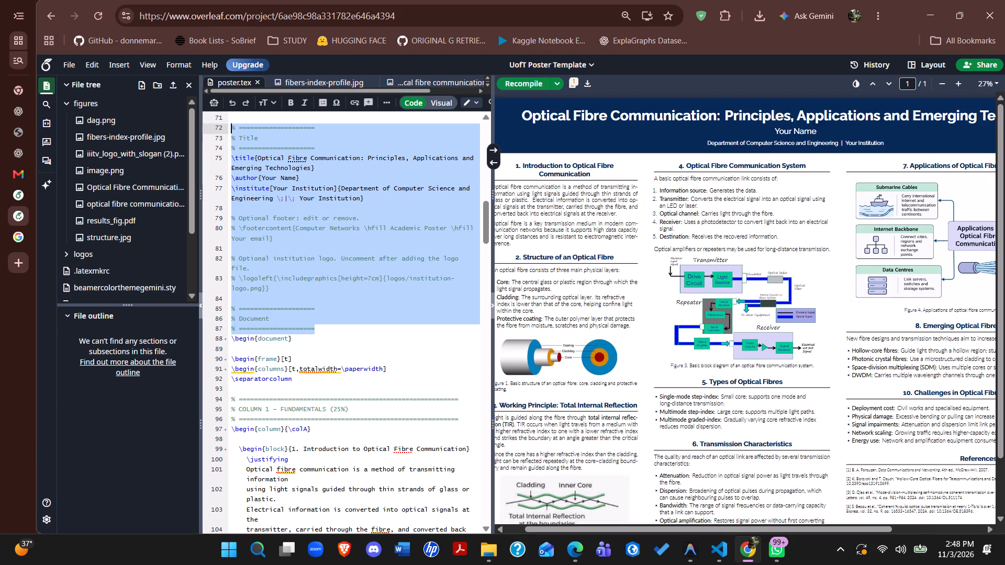
Capture a screenshot of the full navy header banner in the compiled poster.
scroll(587, 193, up, 1)
key(Print)
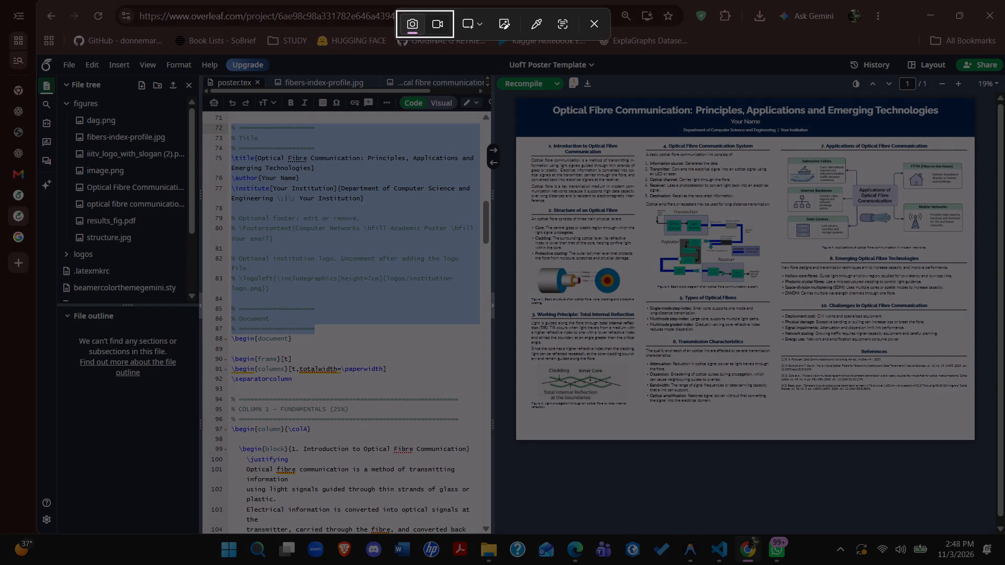
drag(509, 96, 989, 142)
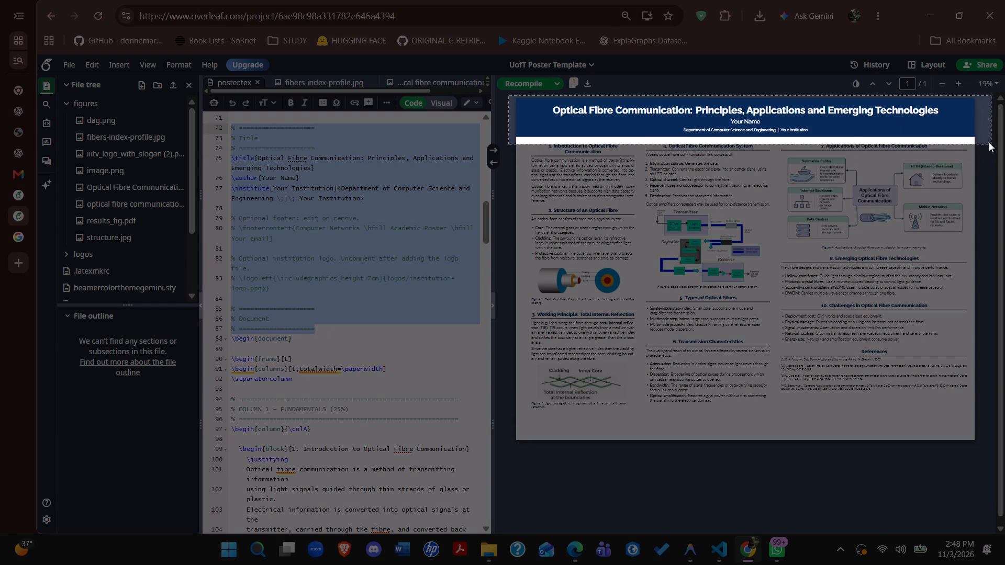
drag(989, 142, 984, 138)
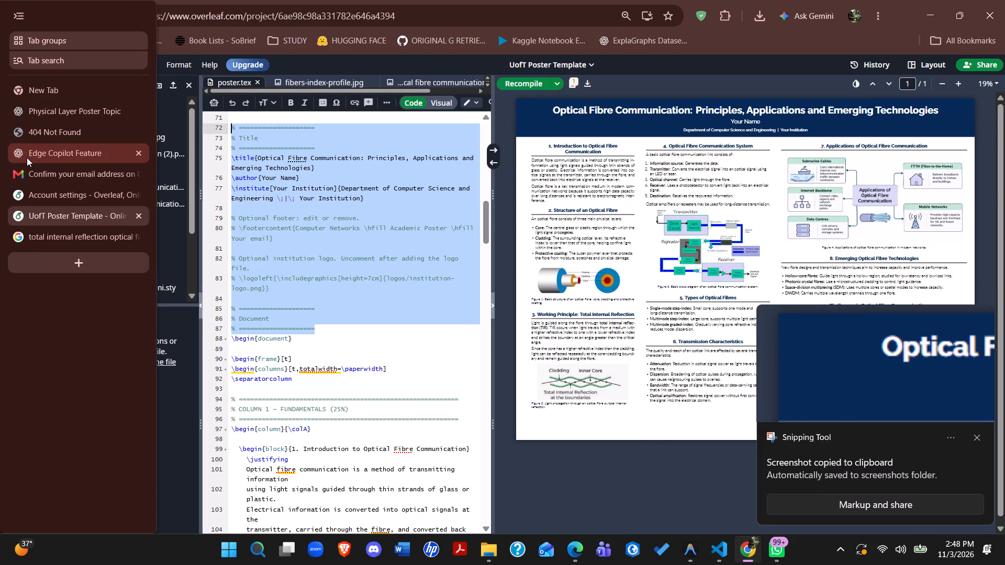
click(27, 157)
click(75, 123)
click(47, 114)
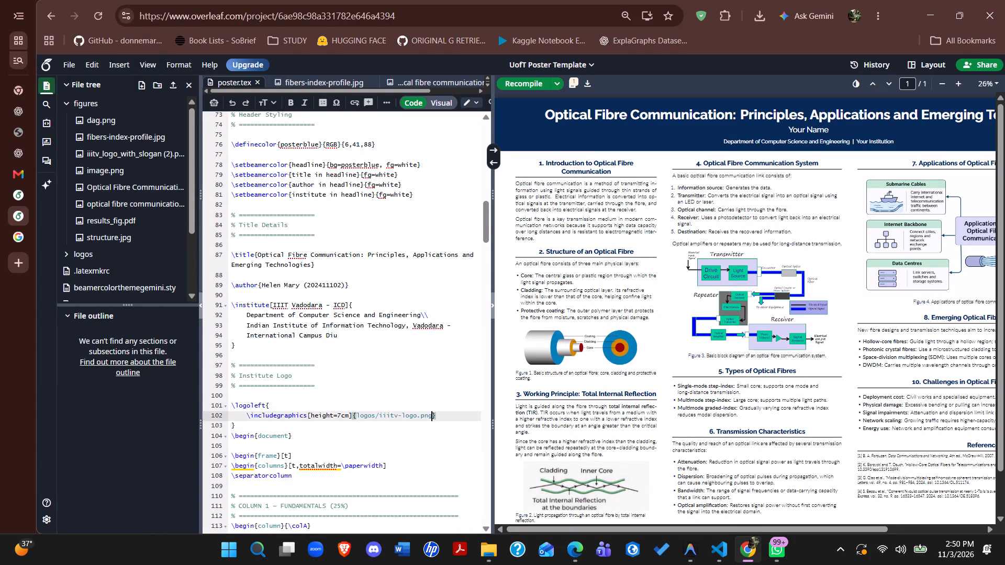
key(BackSpace)
key(BackSpace)
key(BackSpace)
key(BackSpace)
key(BackSpace)
key(BackSpace)
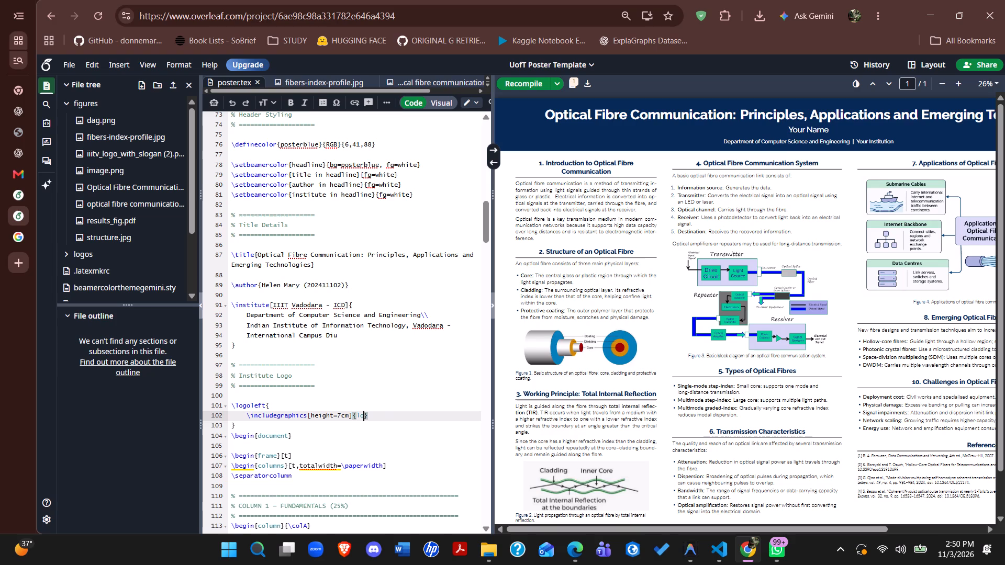
key(BackSpace)
key(BackSpace)
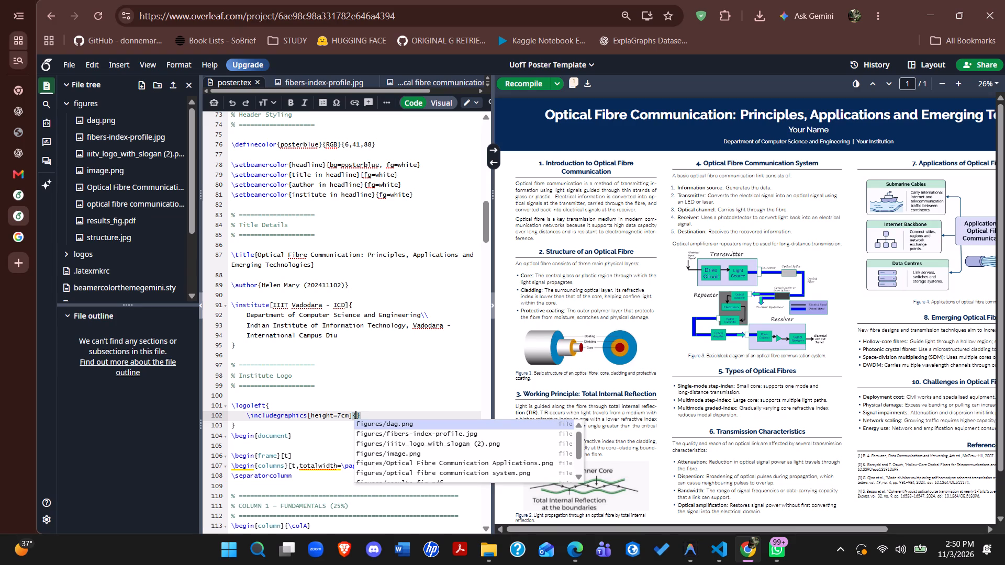
click(413, 444)
key(ctrl+s)
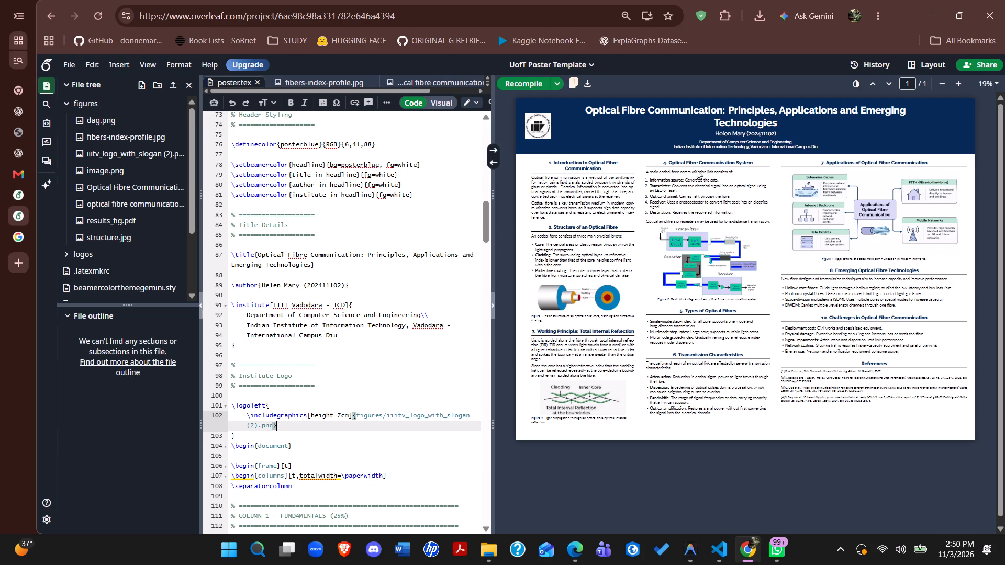
Shorten the poster title in the source to "Optical Fibre Communication" and recompile.
double_click(746, 127)
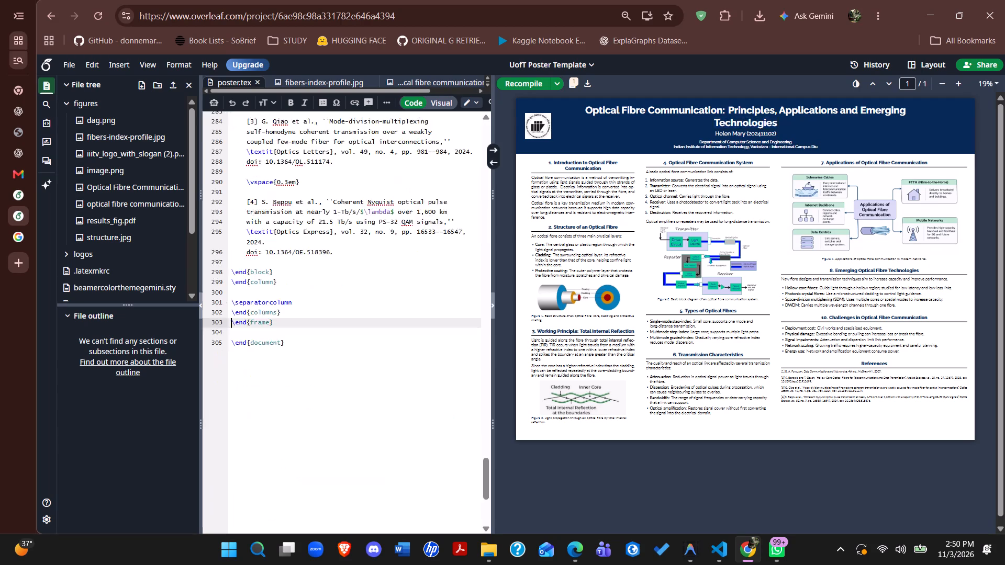
key(ctrl+f)
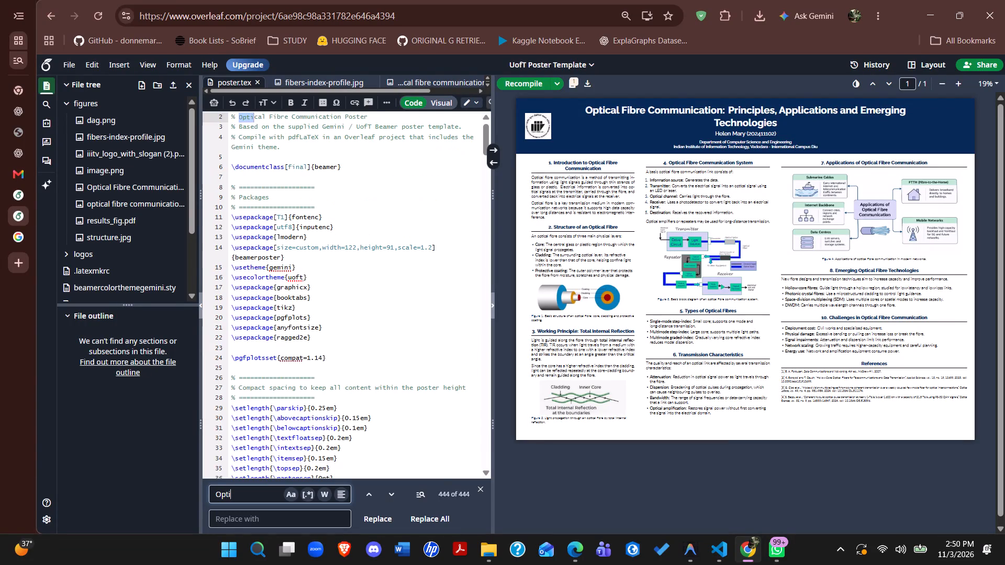
scroll(325, 332, down, 2)
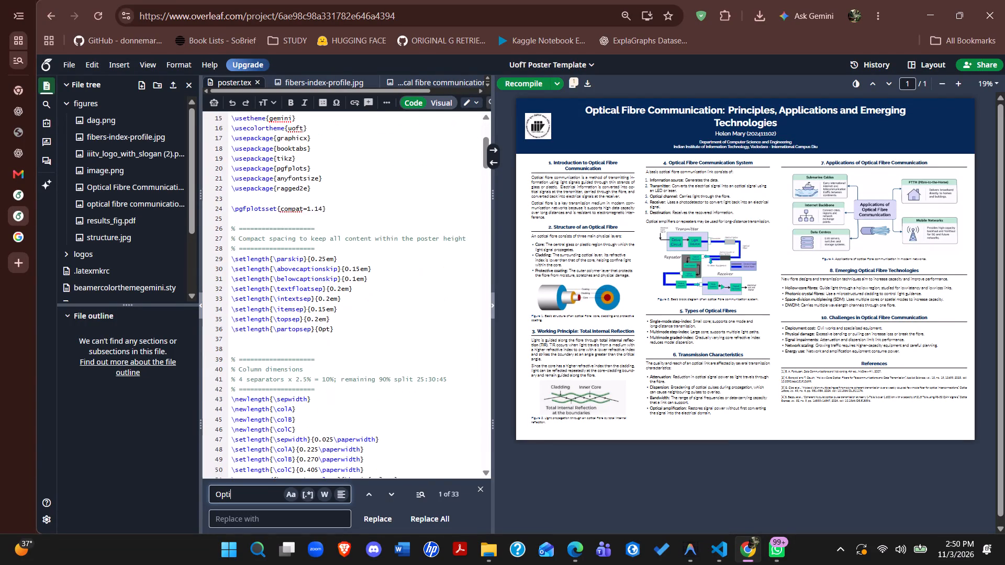
scroll(325, 332, down, 5)
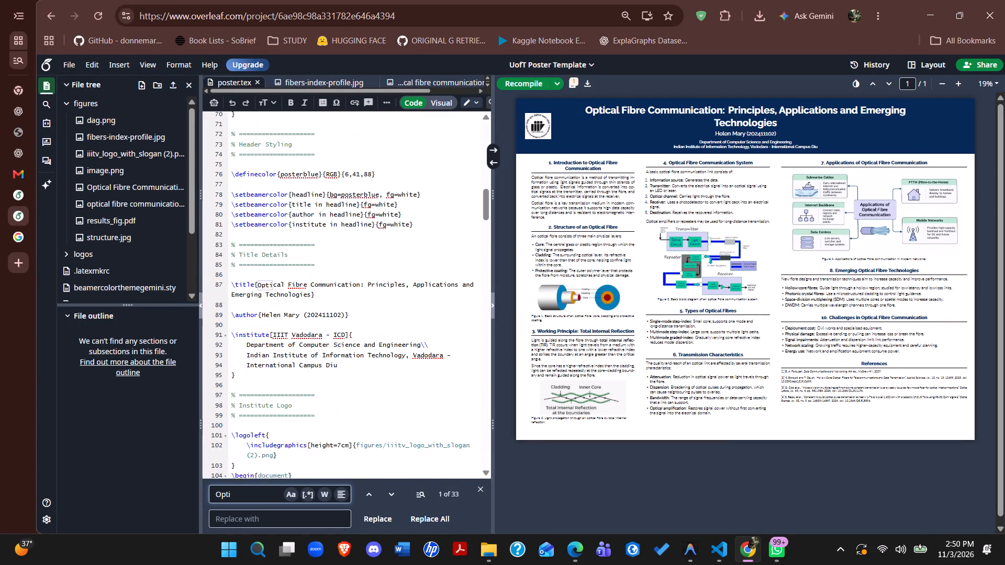
scroll(325, 332, down, 1)
drag(310, 287, 366, 278)
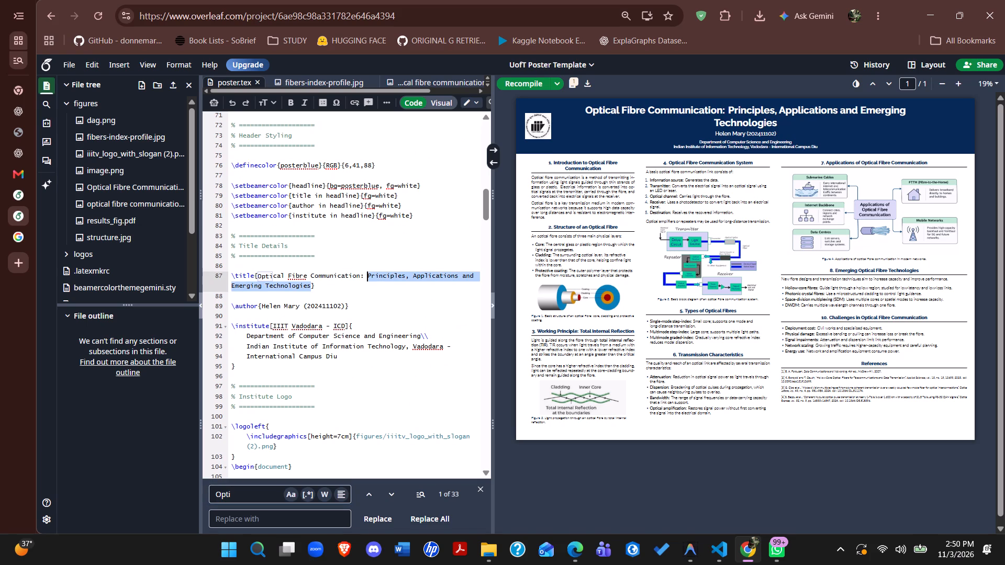
drag(366, 278, 359, 277)
key(BackSpace)
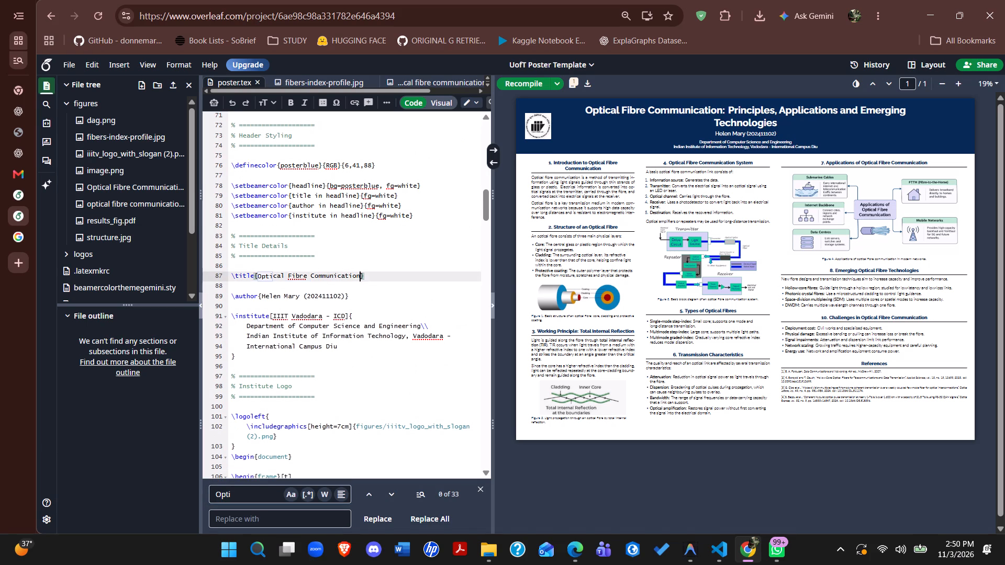
key(ctrl+s)
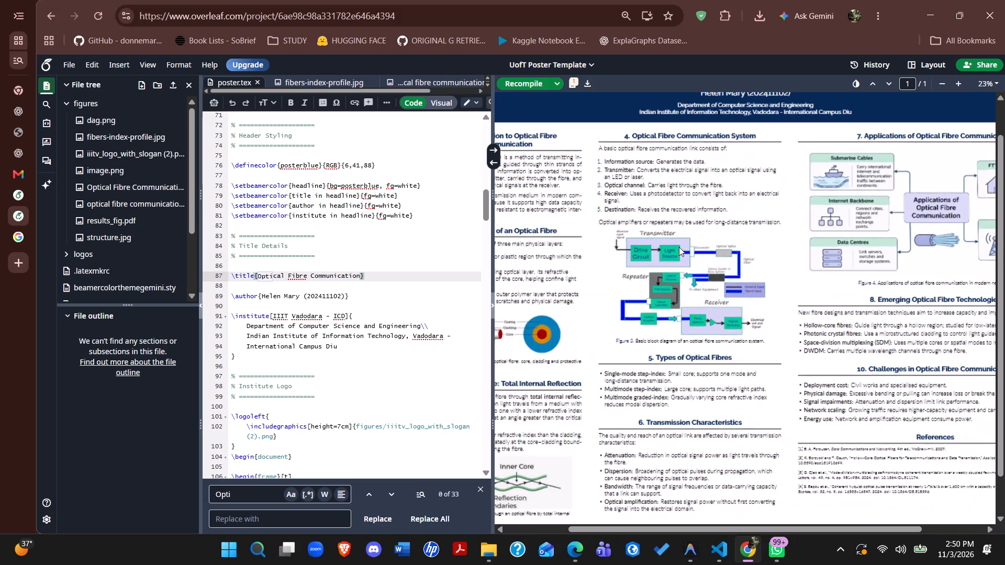
scroll(679, 247, right, 1)
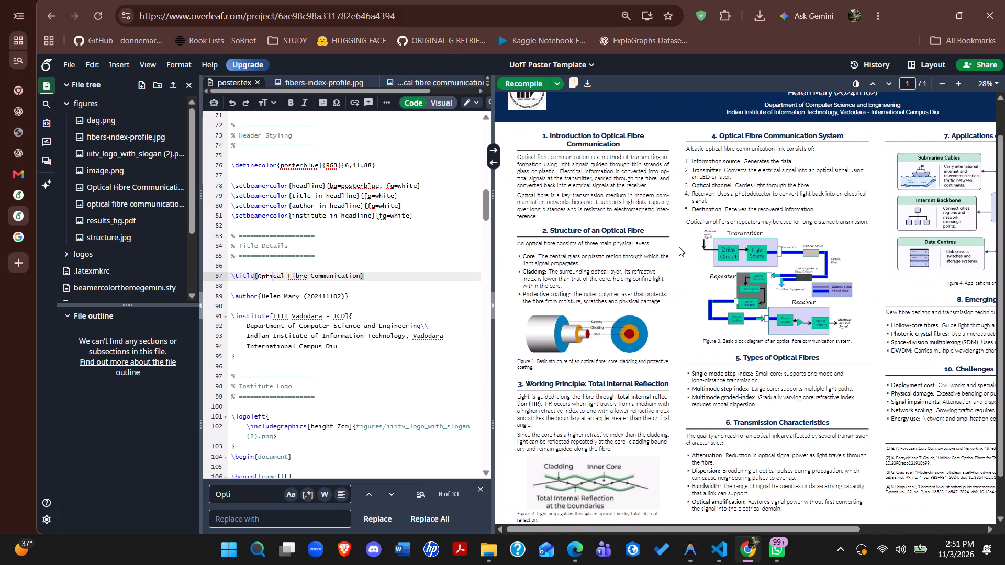
scroll(606, 291, down, 1)
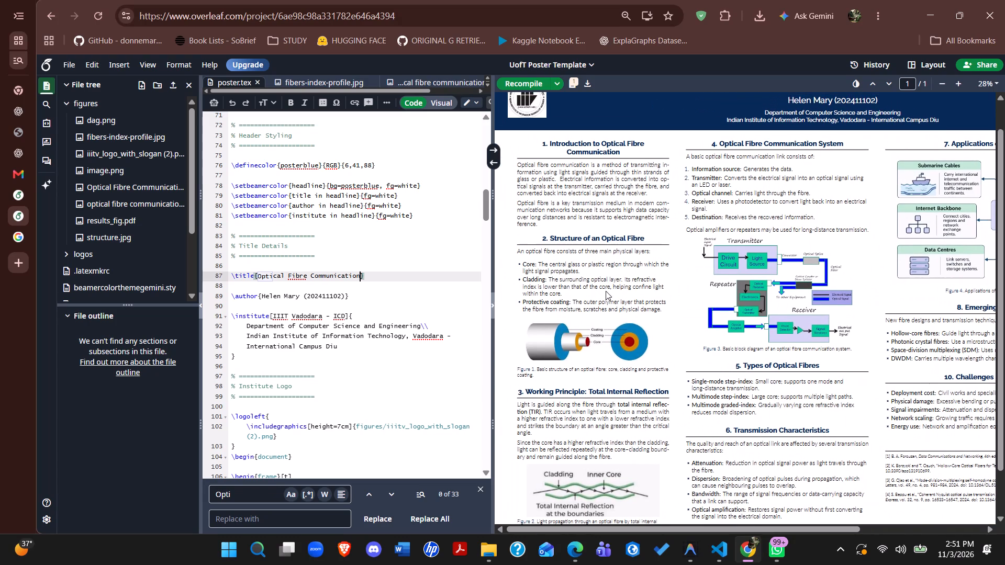
scroll(606, 291, down, 1)
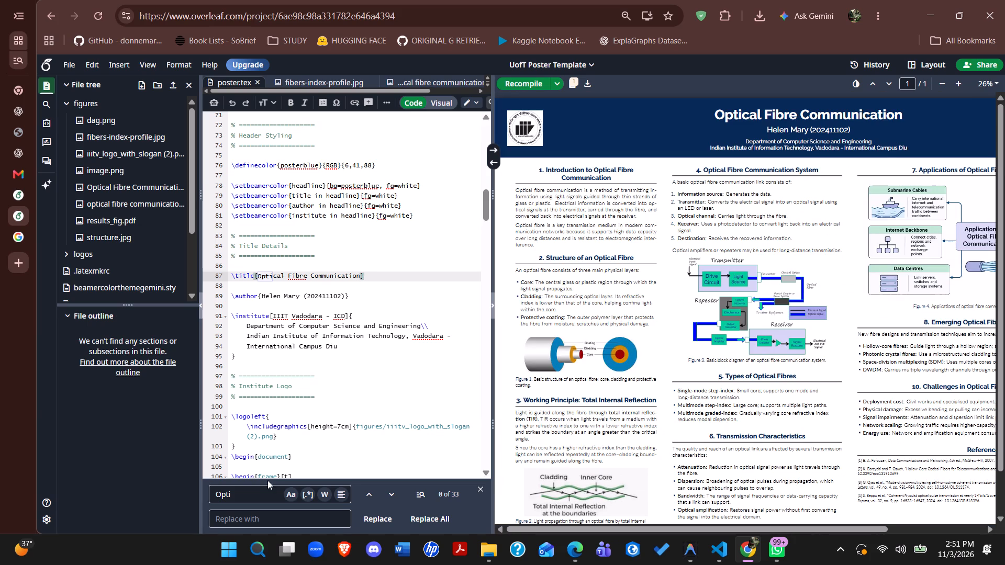
double_click(249, 491)
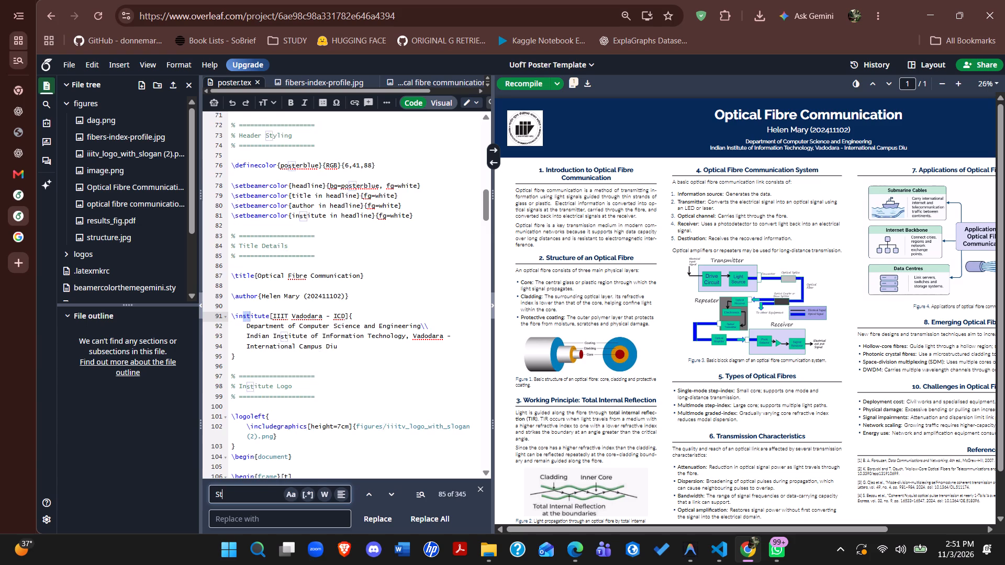
scroll(249, 491, down, 2)
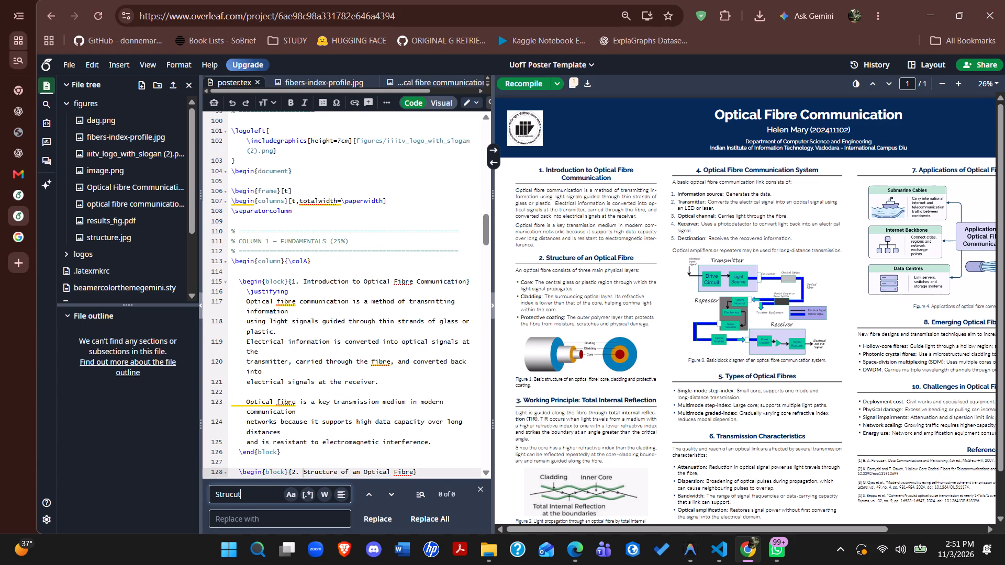
scroll(311, 425, down, 3)
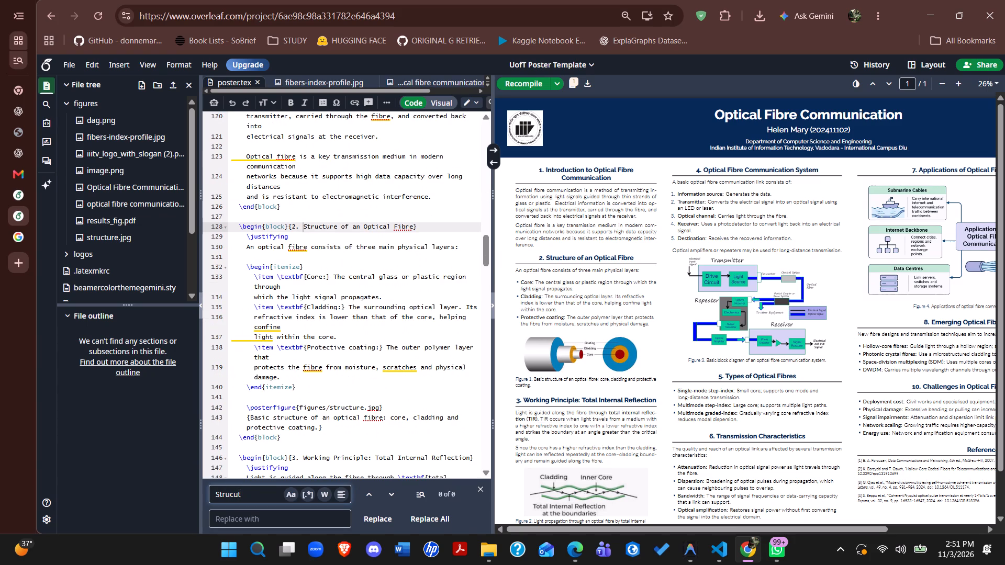
drag(236, 218, 306, 420)
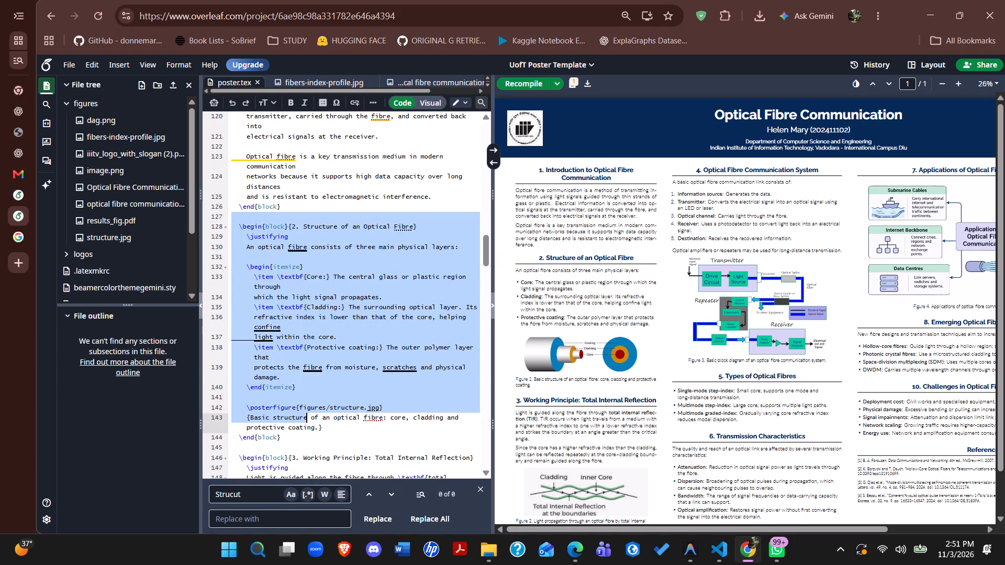
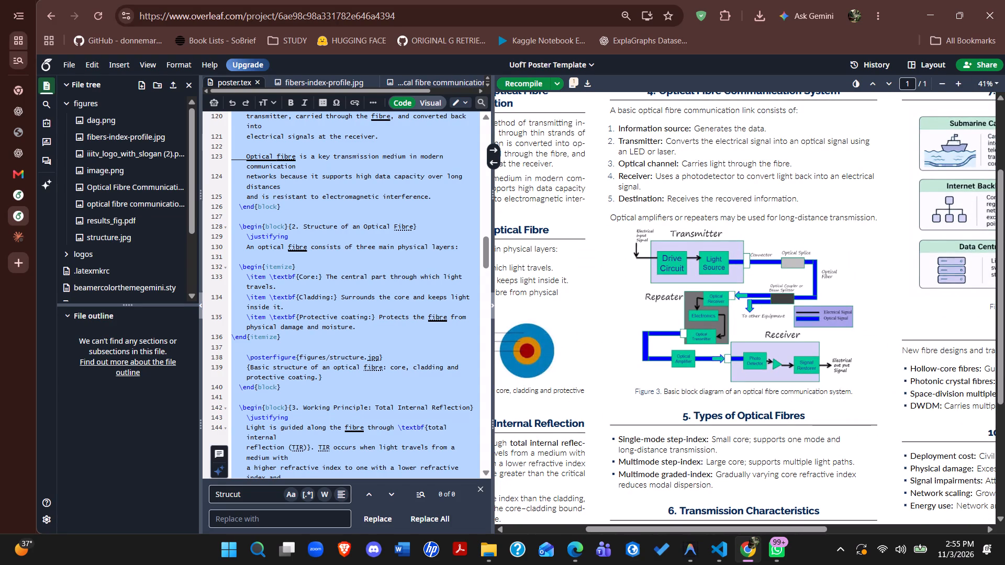
drag(851, 391, 661, 391)
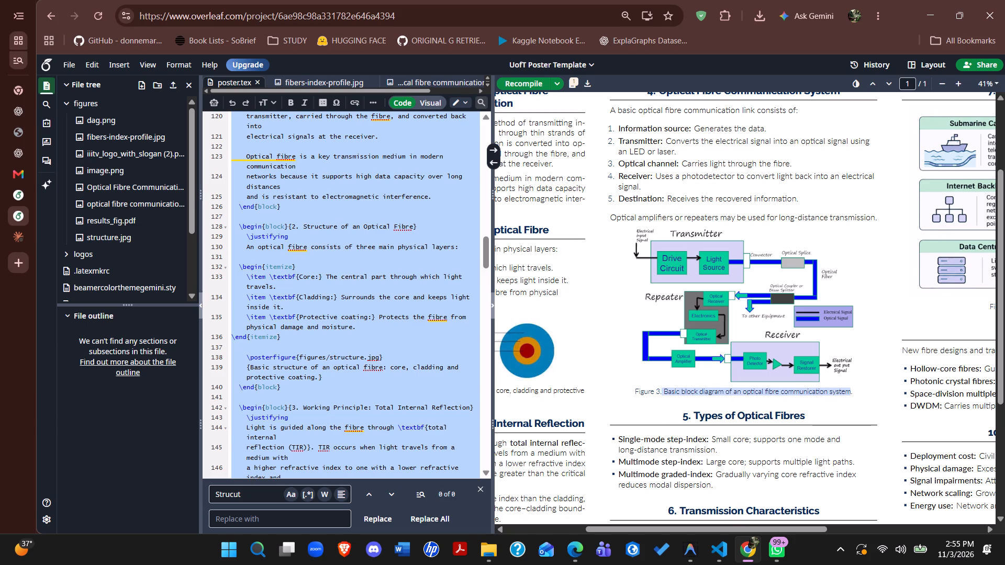
key(ctrl+c)
scroll(40, 325, left, 1)
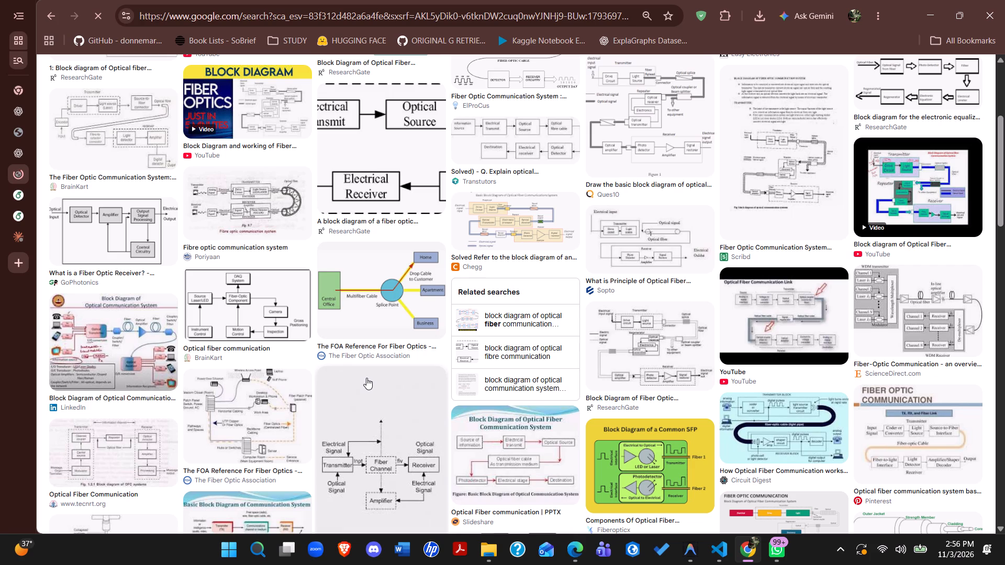
scroll(366, 378, down, 4)
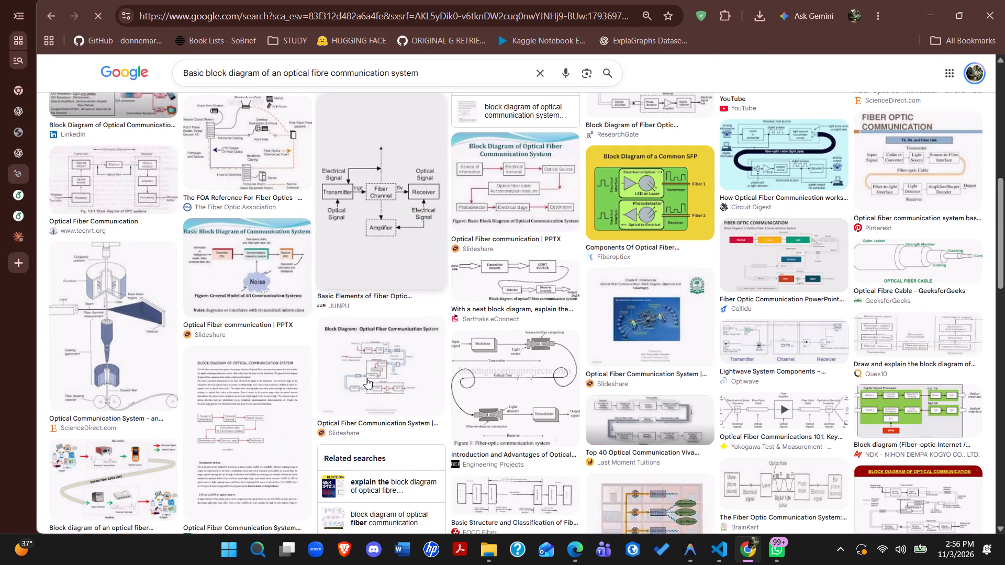
scroll(366, 378, down, 2)
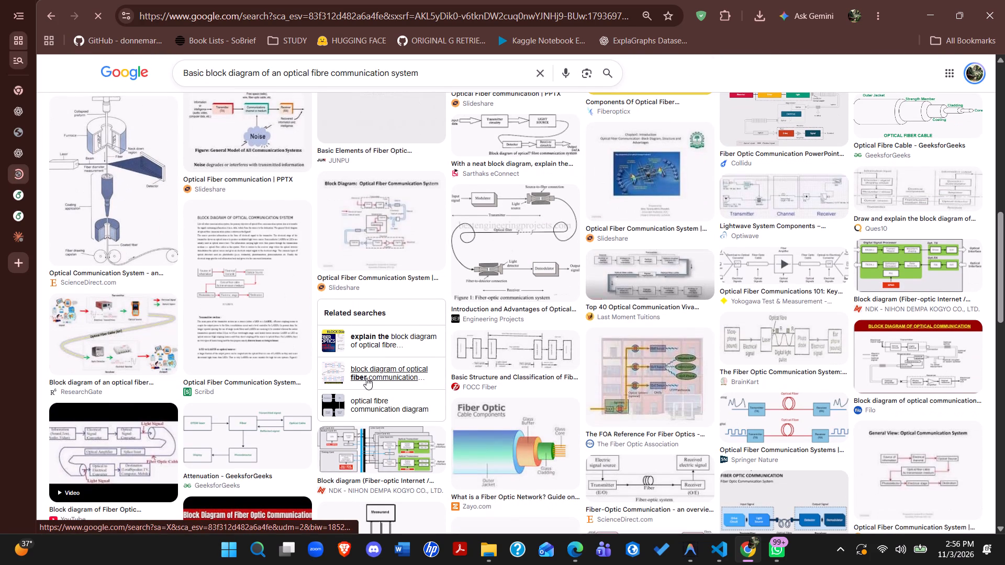
scroll(366, 378, up, 4)
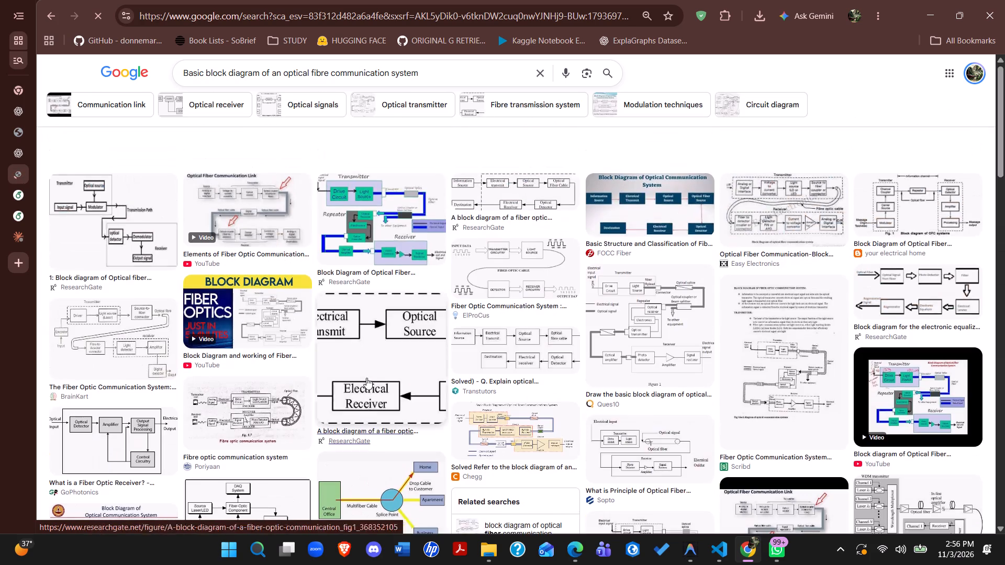
Refine the image search to "block diagram of an optical fibre communication system" by dropping the word "Basic".
double_click(190, 86)
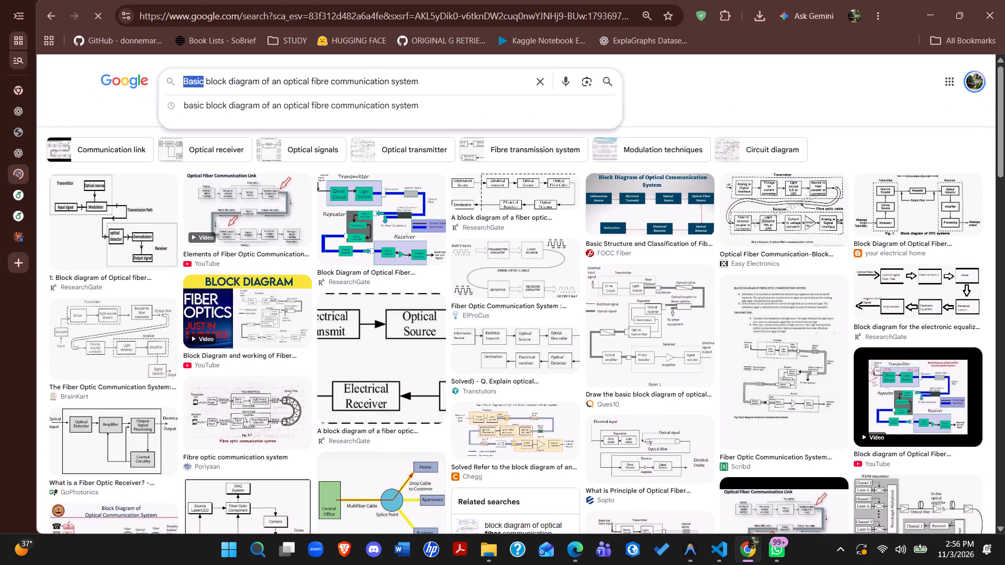
key(BackSpace)
key(Return)
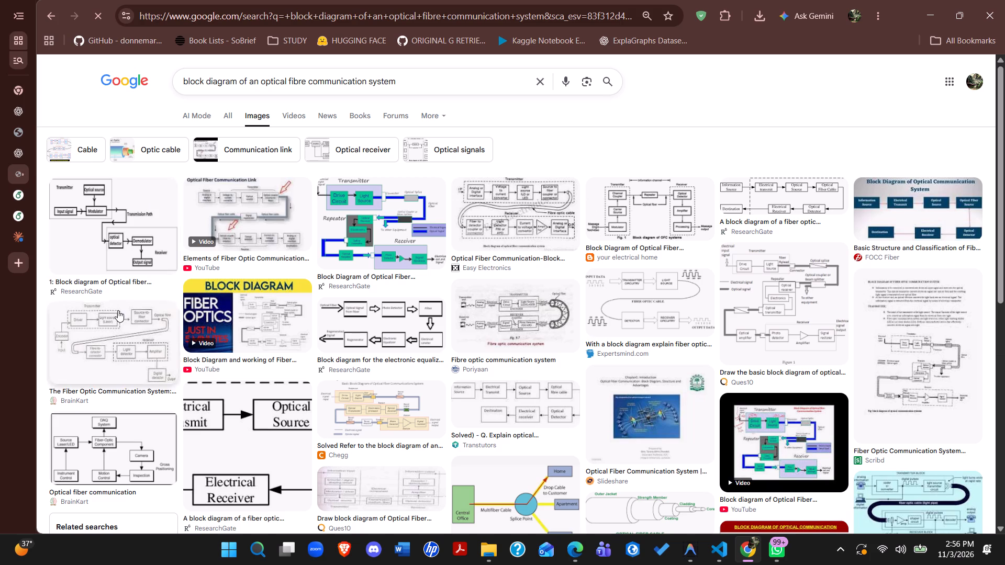
Examine the new image results up close and compare the block diagrams for one that suits the poster.
scroll(119, 218, right, 1)
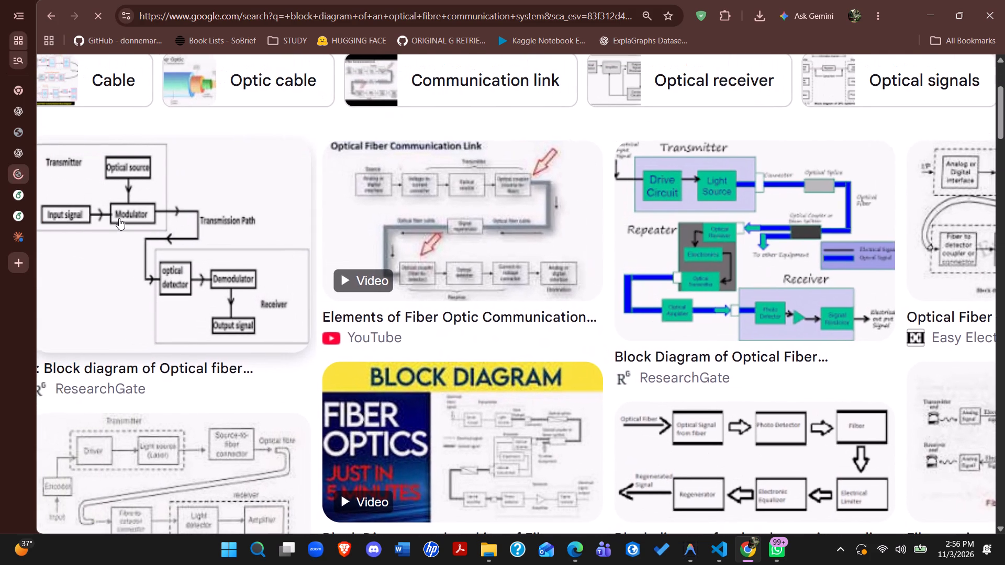
scroll(119, 218, right, 1)
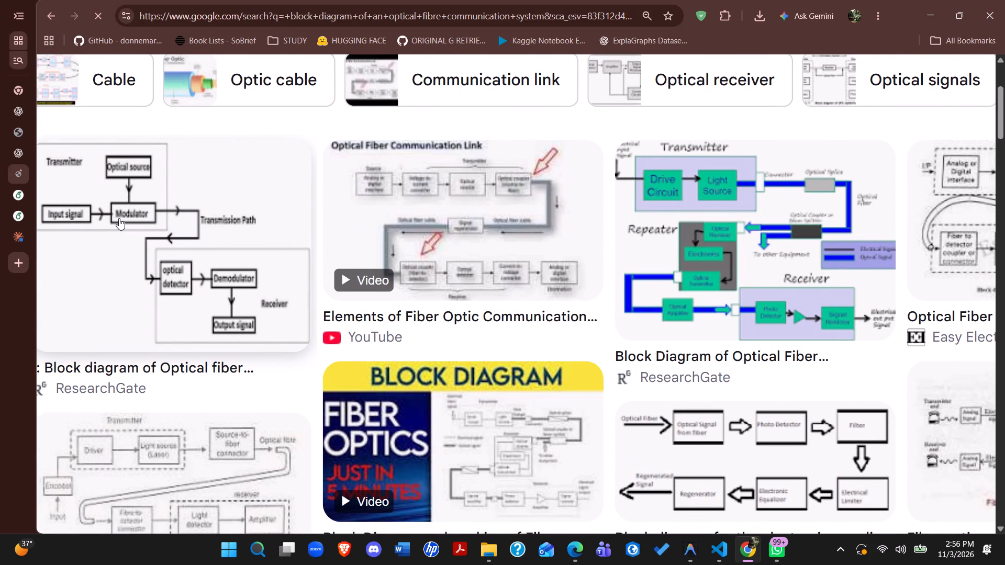
scroll(119, 218, left, 4)
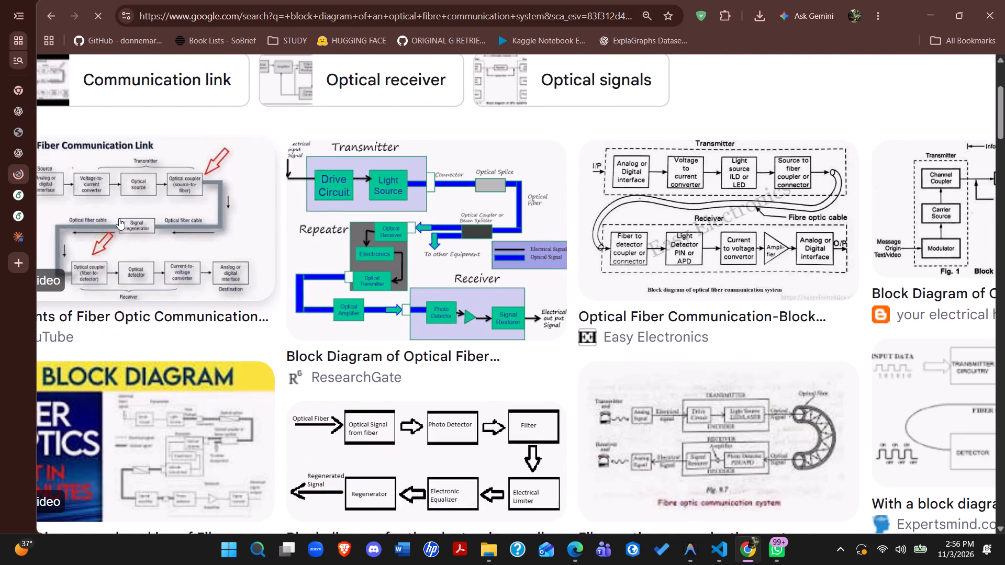
scroll(119, 218, left, 7)
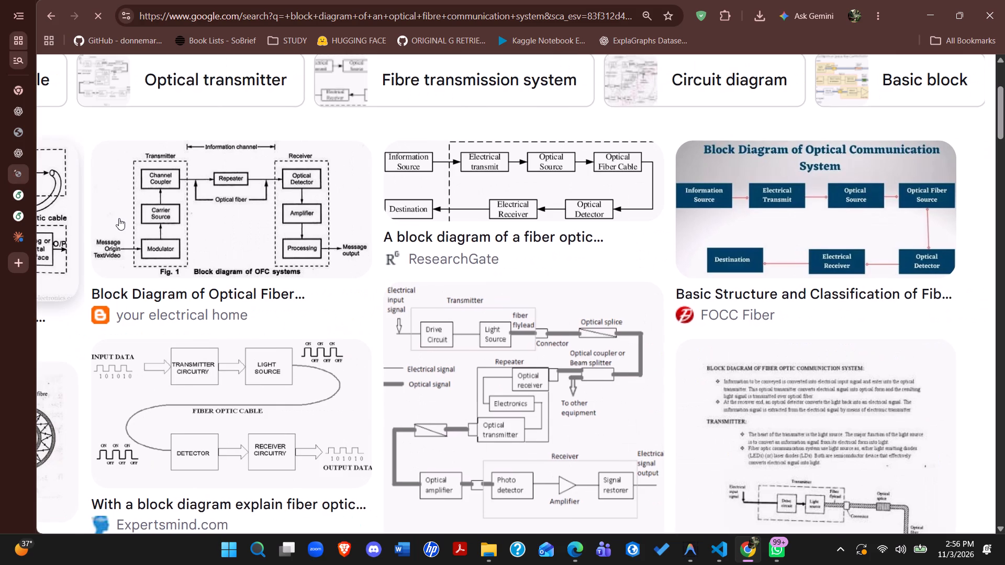
scroll(119, 218, down, 5)
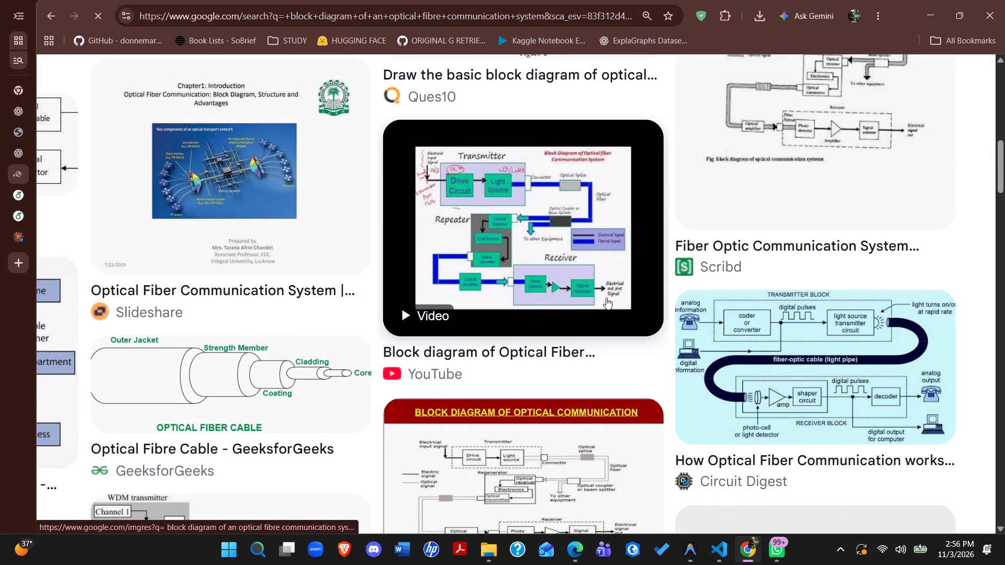
scroll(606, 298, left, 3)
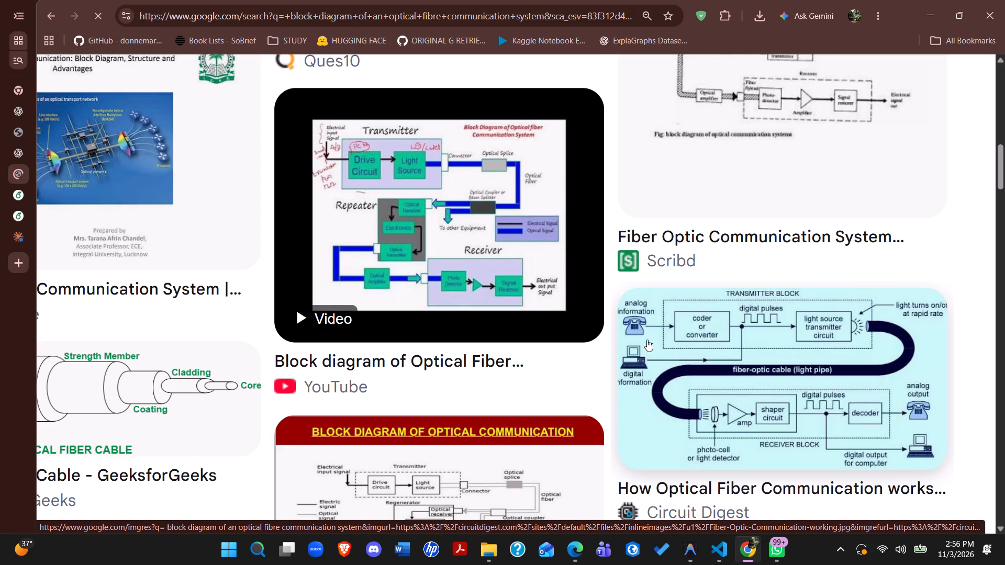
scroll(647, 340, down, 1)
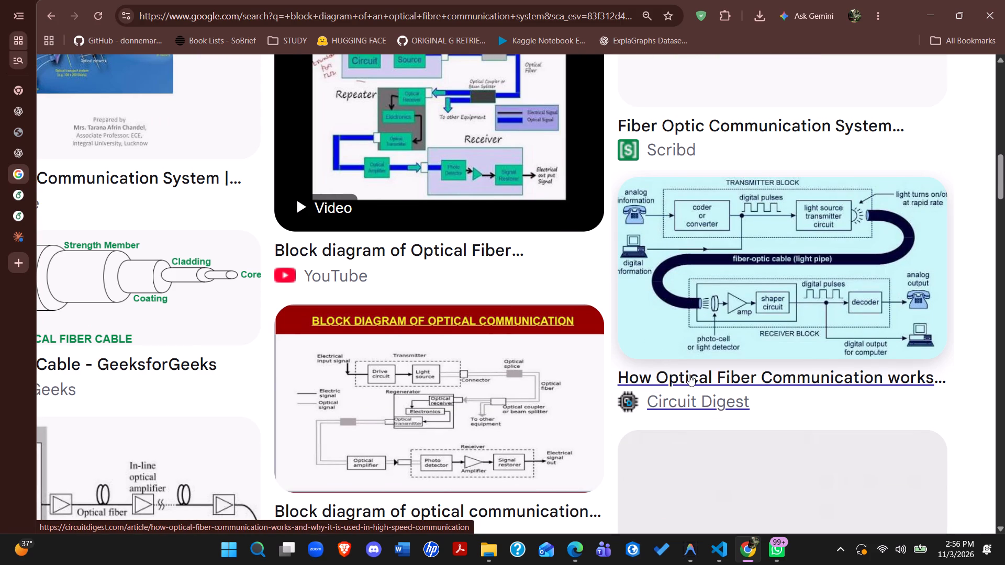
scroll(692, 310, down, 2)
scroll(692, 310, right, 6)
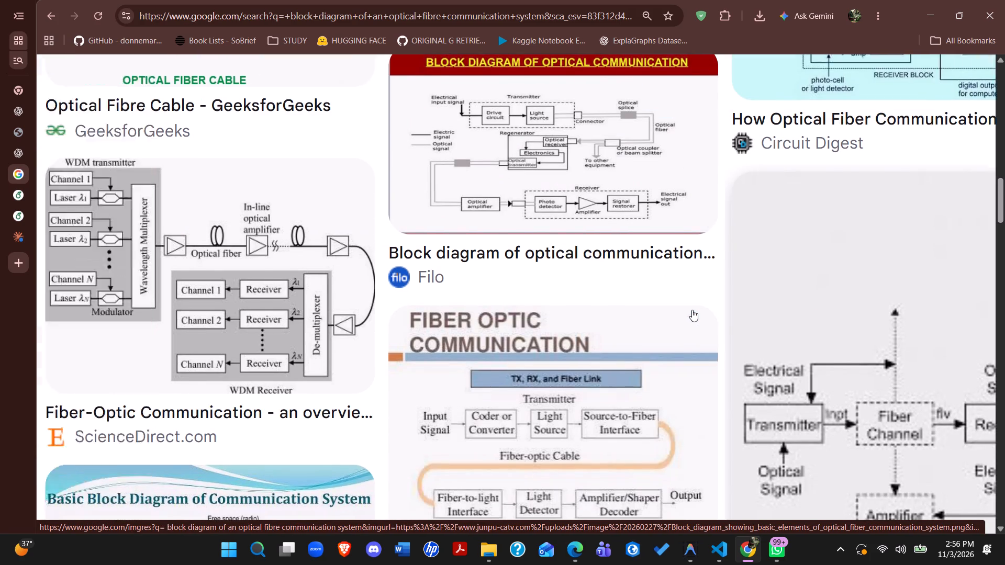
scroll(692, 310, right, 5)
scroll(692, 310, down, 1)
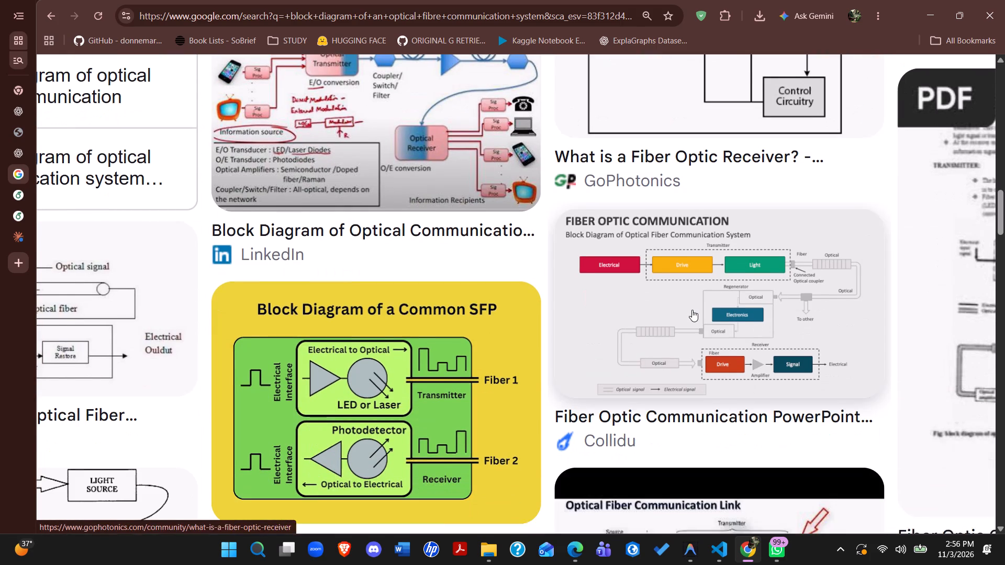
scroll(692, 310, down, 1)
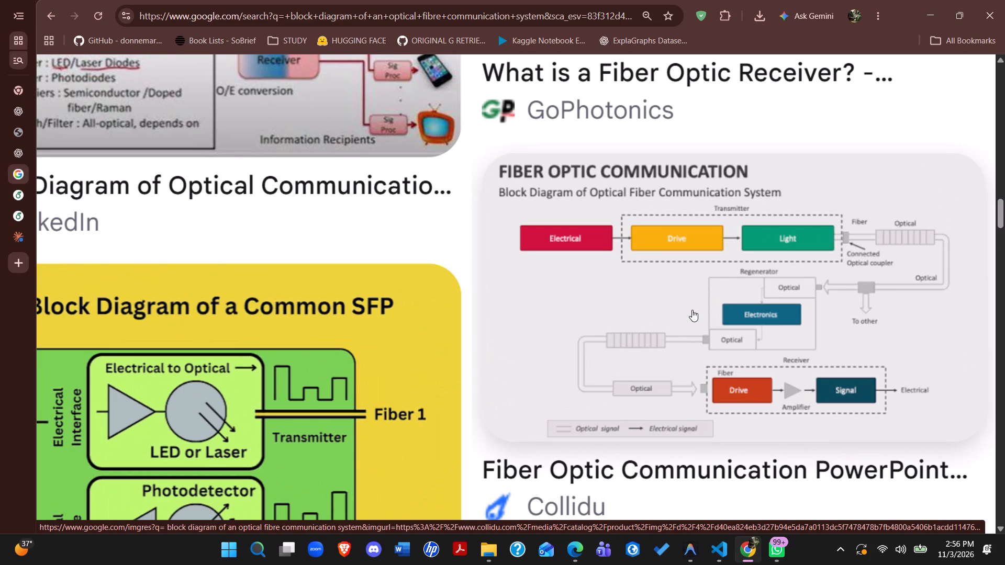
scroll(692, 310, left, 1)
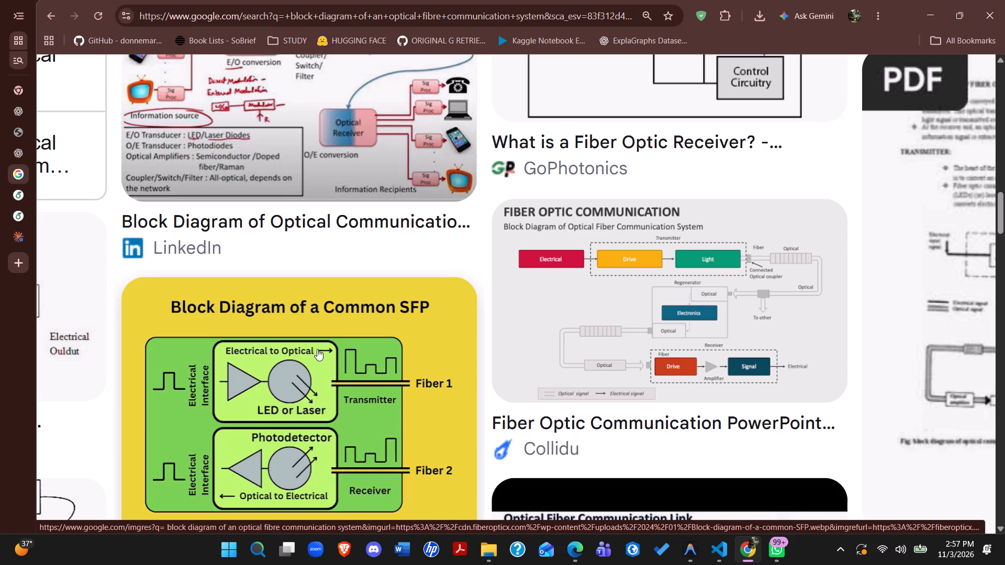
scroll(317, 349, right, 3)
scroll(317, 349, left, 3)
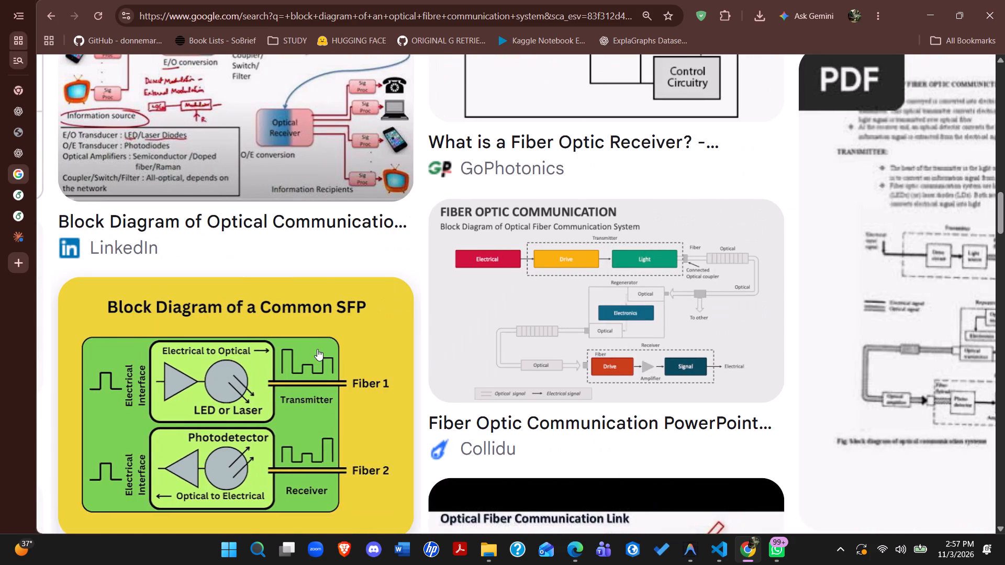
key(Print)
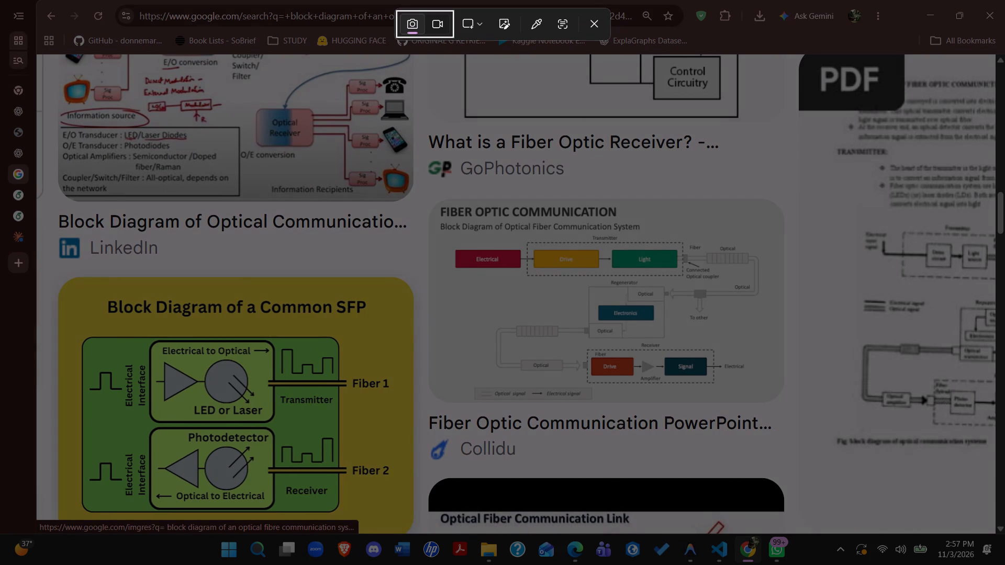
drag(437, 233, 777, 413)
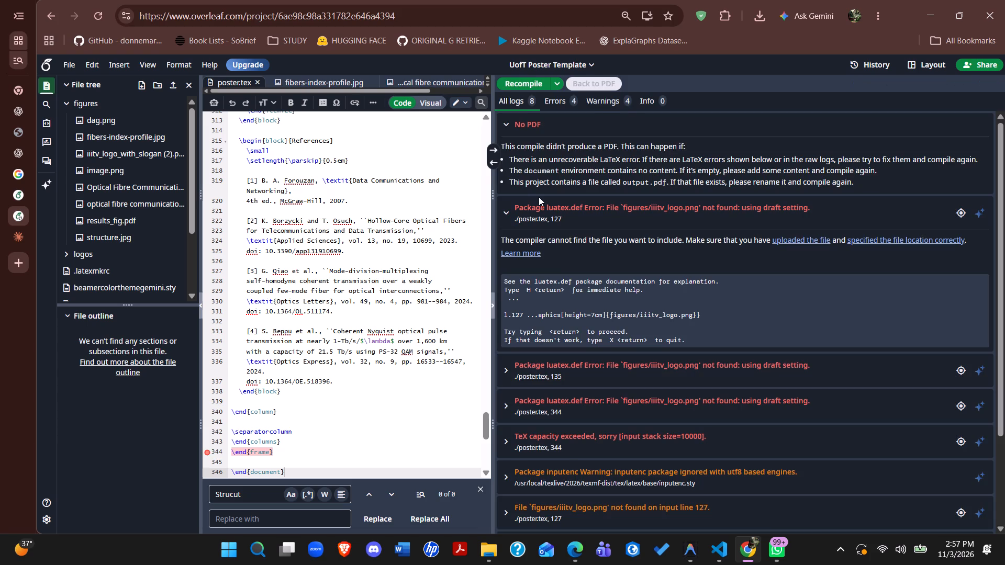
Undo the replacement of poster.tex with Claude's restyled code and recompile the poster.
click(330, 240)
key(ctrl+z)
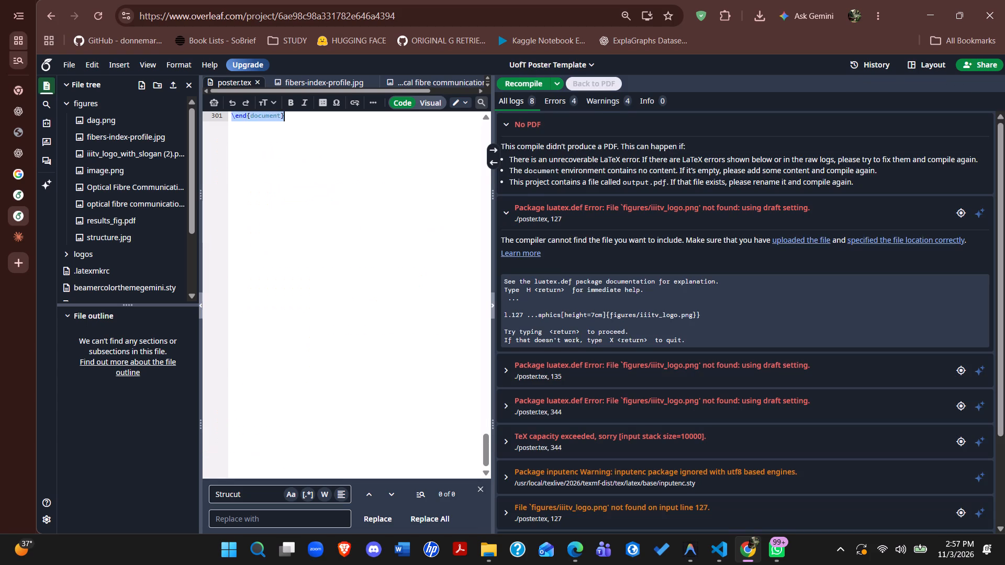
scroll(330, 240, up, 4)
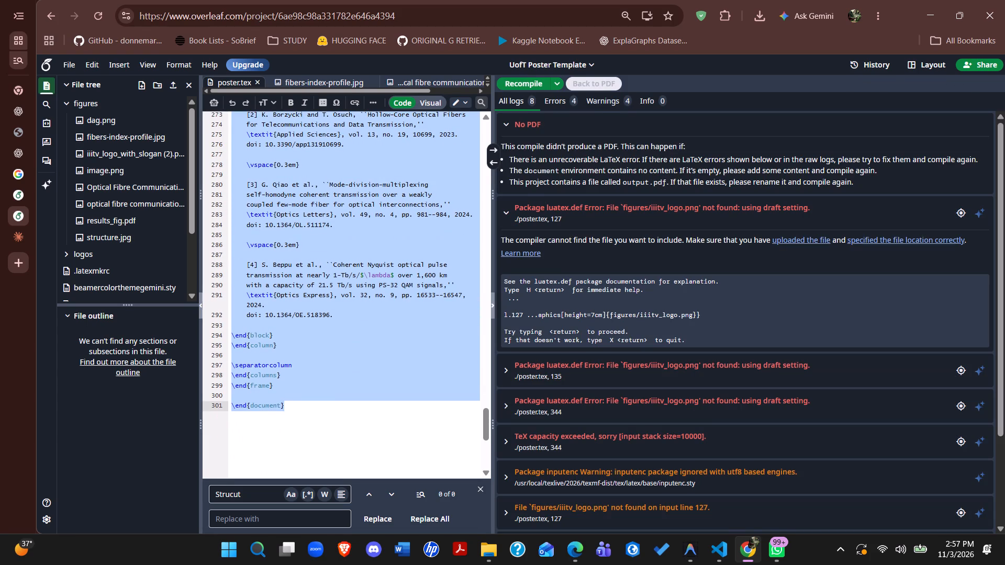
click(523, 80)
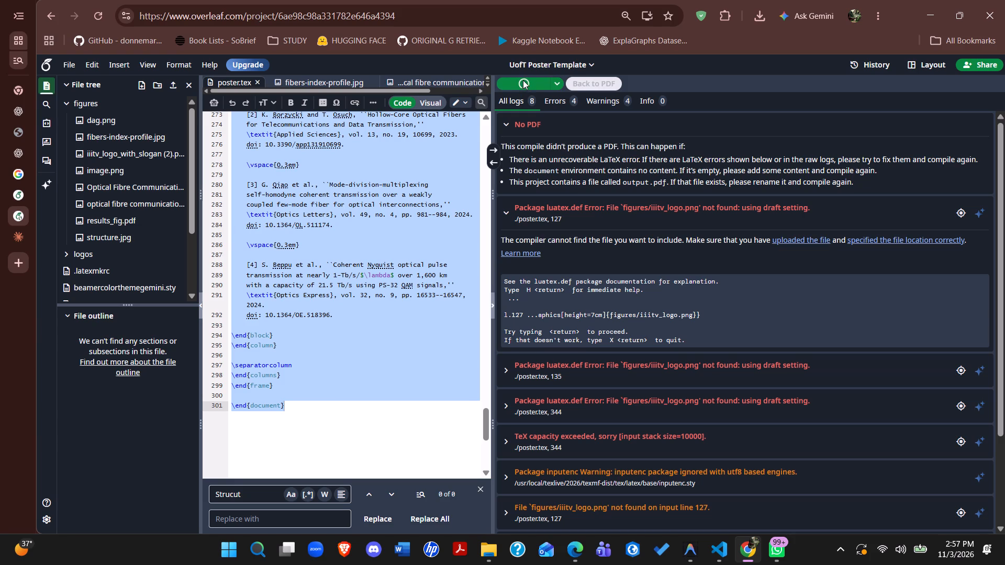
Look through the restored poster.tex code and examine the header, sections and figures of the recompiled poster.
scroll(373, 196, up, 5)
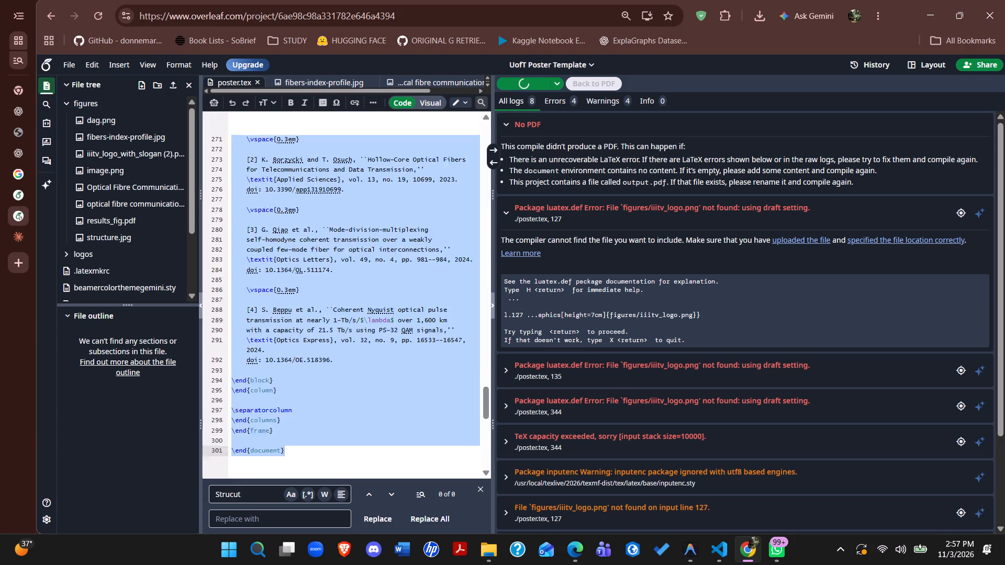
scroll(373, 196, up, 16)
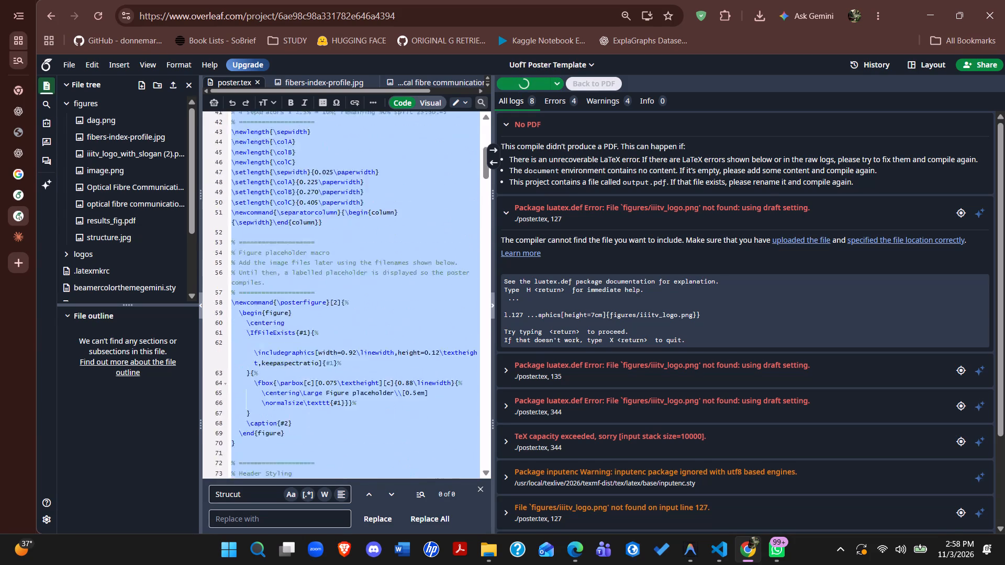
scroll(373, 196, up, 9)
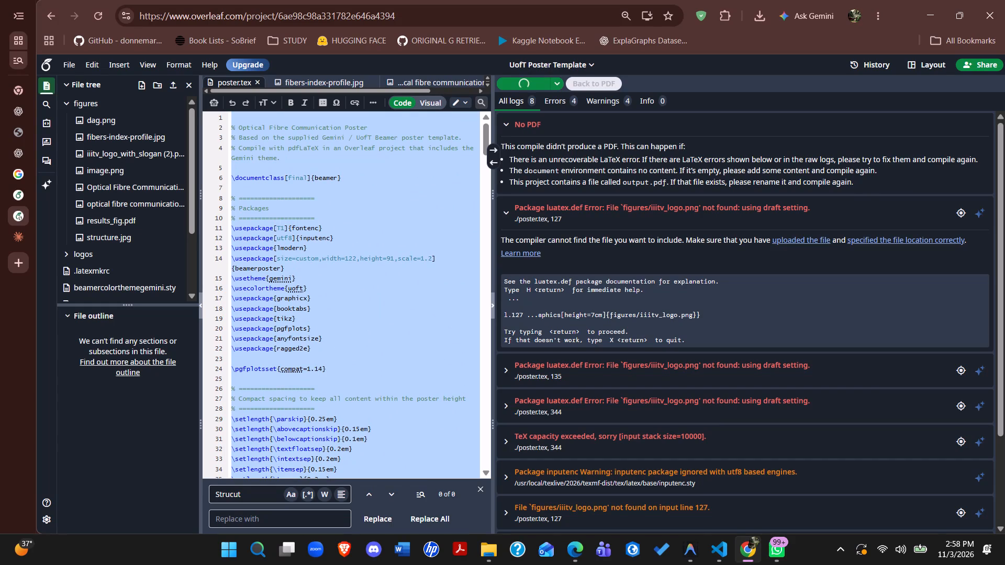
scroll(373, 196, up, 2)
scroll(373, 196, down, 8)
scroll(373, 196, up, 2)
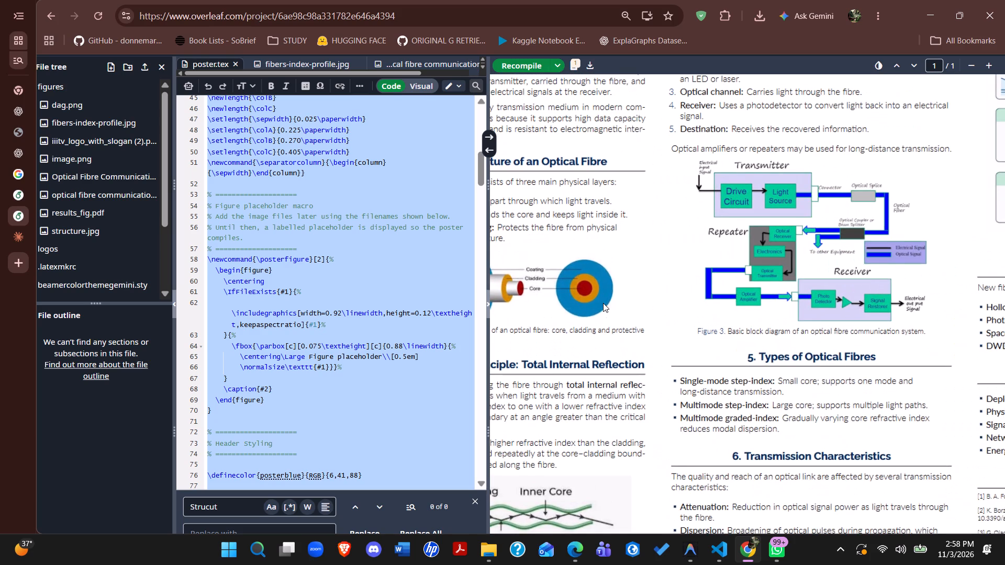
scroll(603, 303, right, 1)
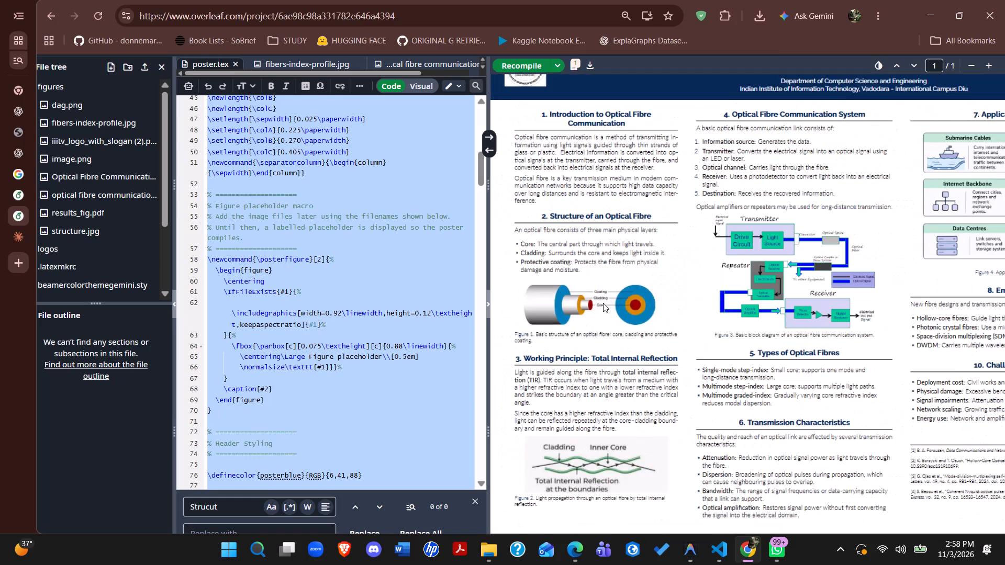
scroll(594, 352, down, 1)
scroll(594, 352, left, 3)
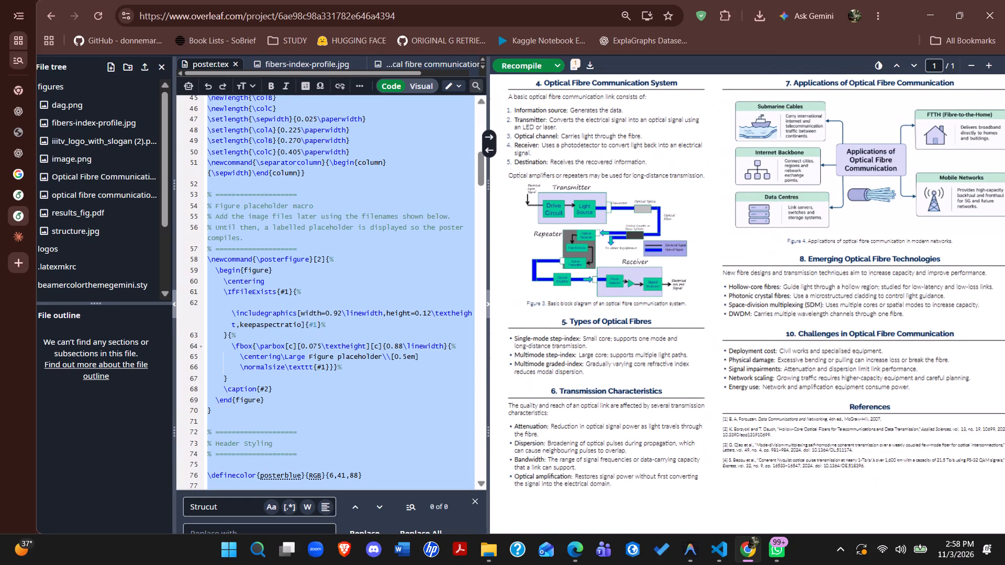
scroll(594, 352, left, 4)
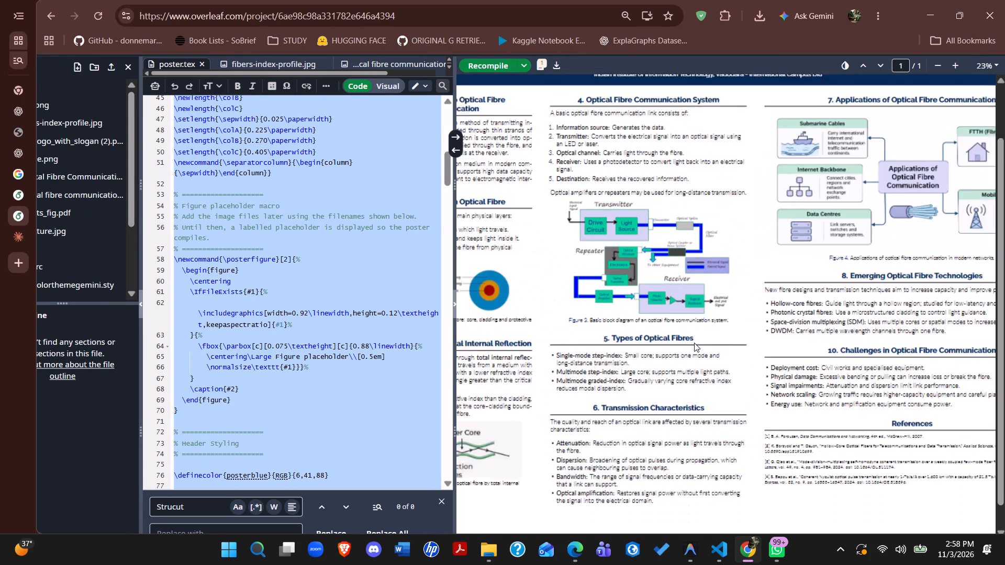
scroll(694, 343, up, 1)
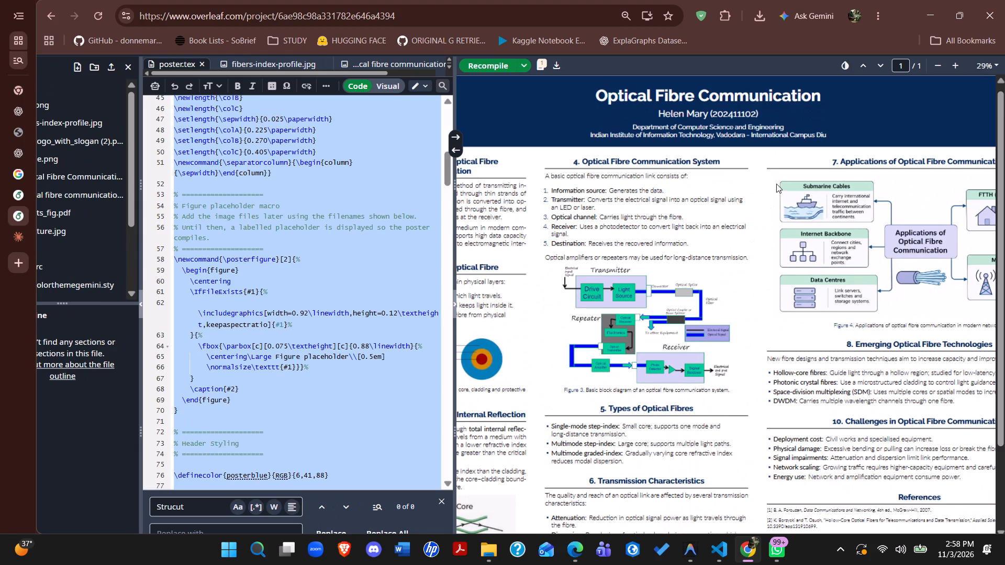
scroll(776, 184, right, 2)
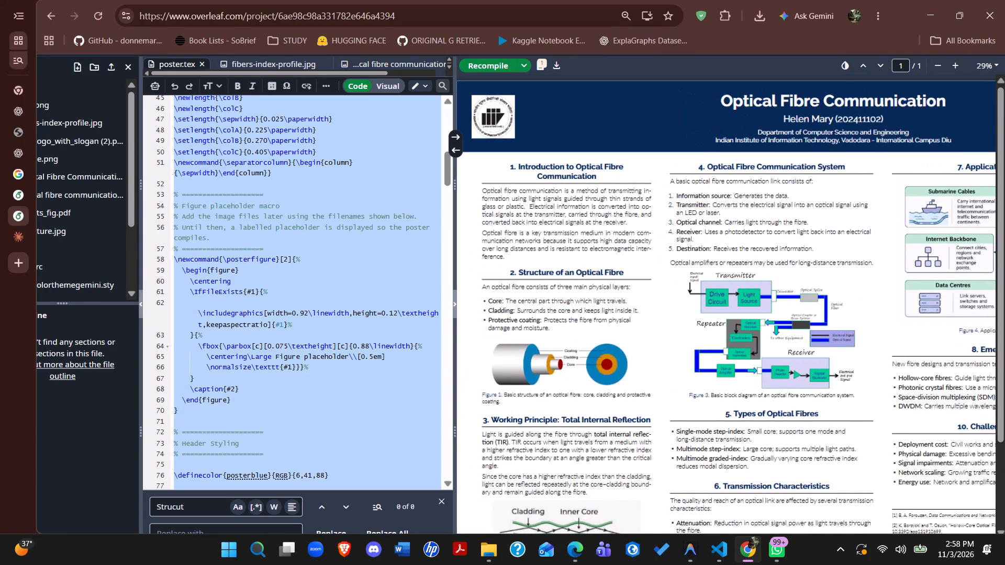
Save poster.tex so that the poster is recompiled.
key(ctrl+s)
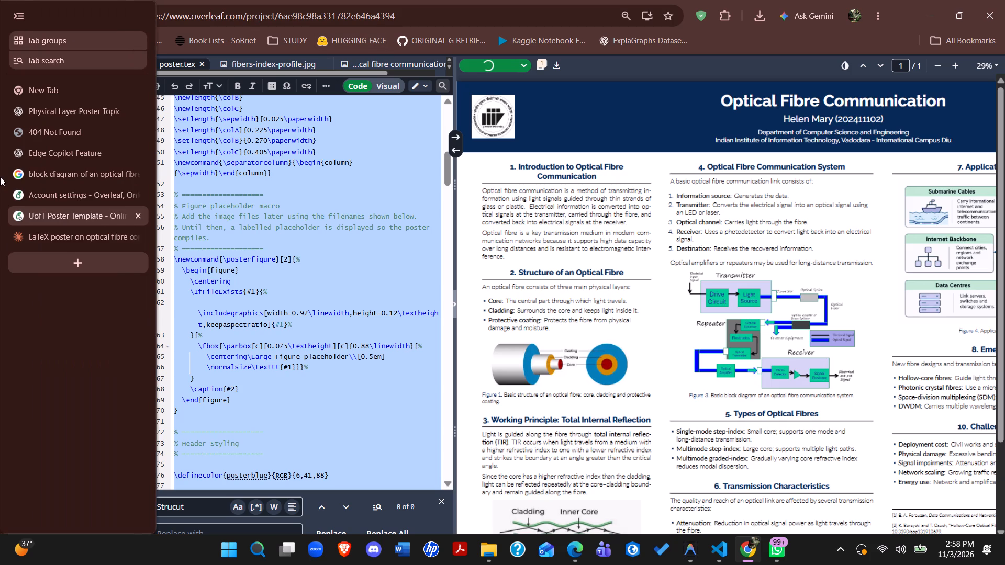
Close the Claude, block diagram search, Overleaf account settings, 404 Not Found and both ChatGPT pages.
click(133, 238)
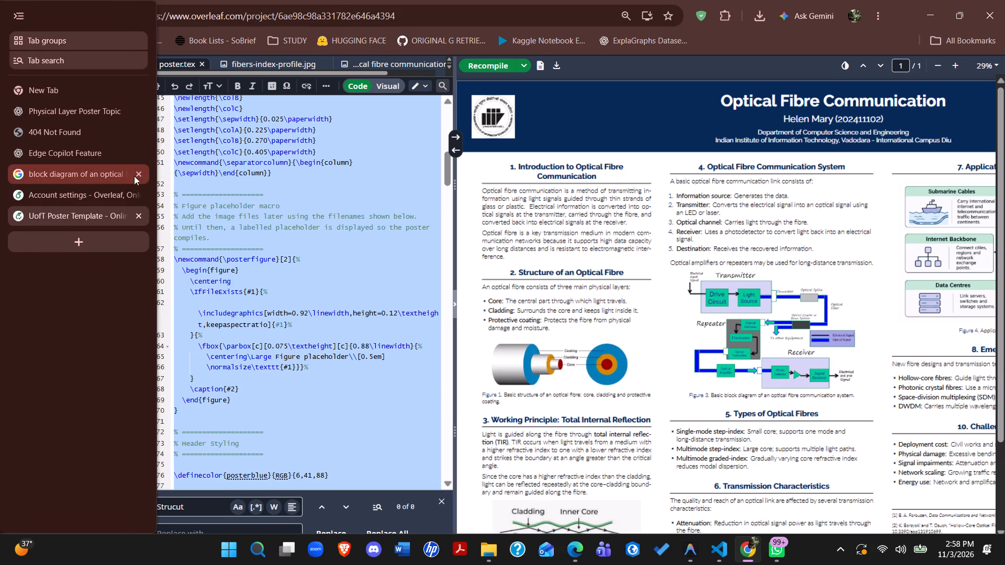
click(139, 176)
click(139, 176)
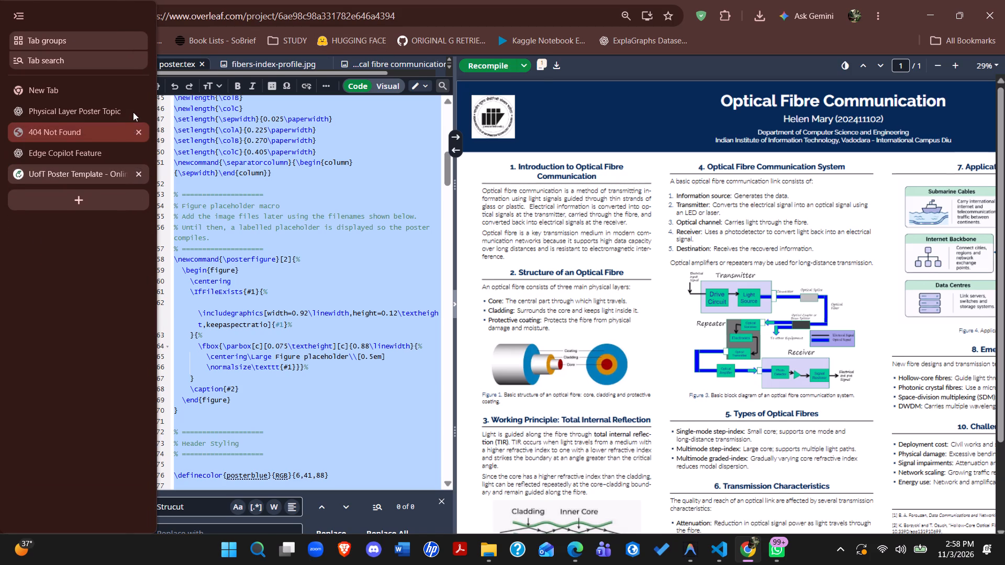
click(132, 109)
click(140, 114)
click(140, 114)
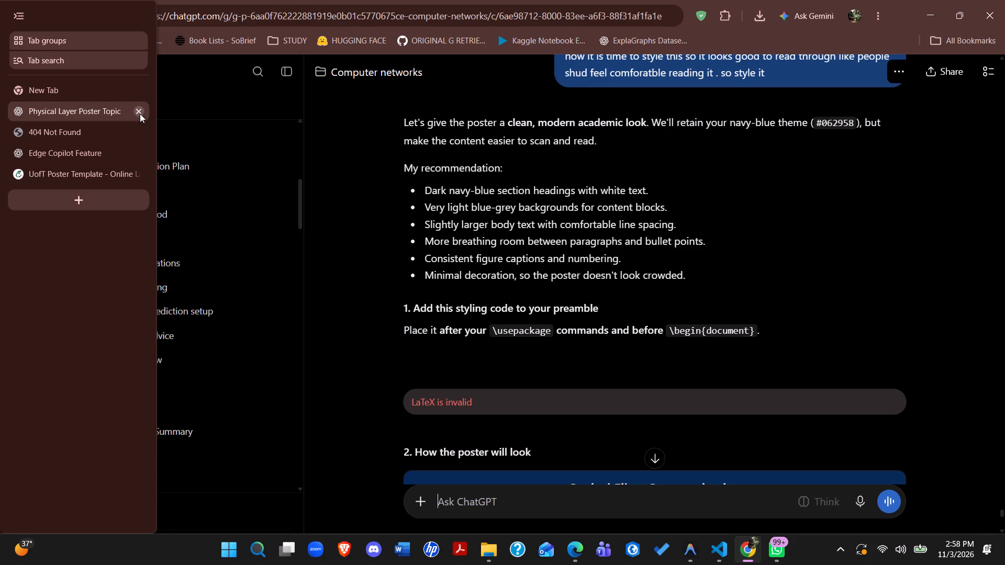
click(140, 114)
click(140, 114)
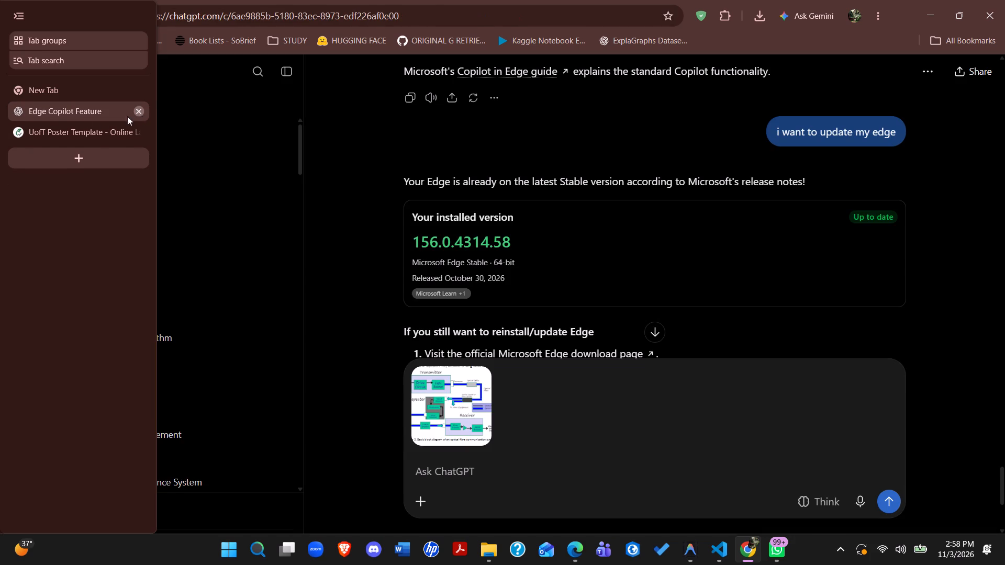
Return to the UofT Poster Template project and check the poster's layout across its columns.
click(79, 132)
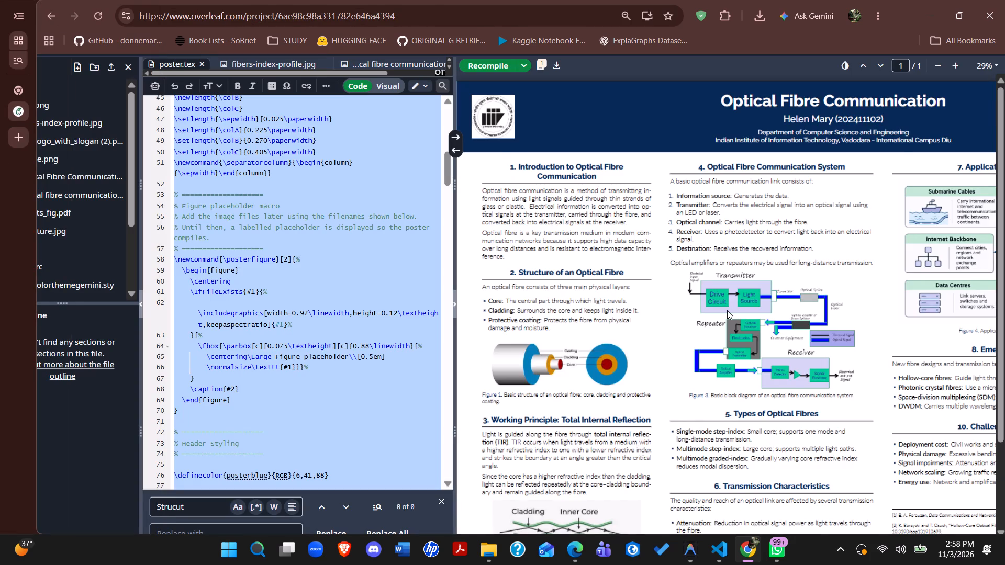
scroll(727, 310, down, 1)
scroll(727, 310, left, 4)
scroll(727, 310, up, 5)
scroll(727, 310, right, 6)
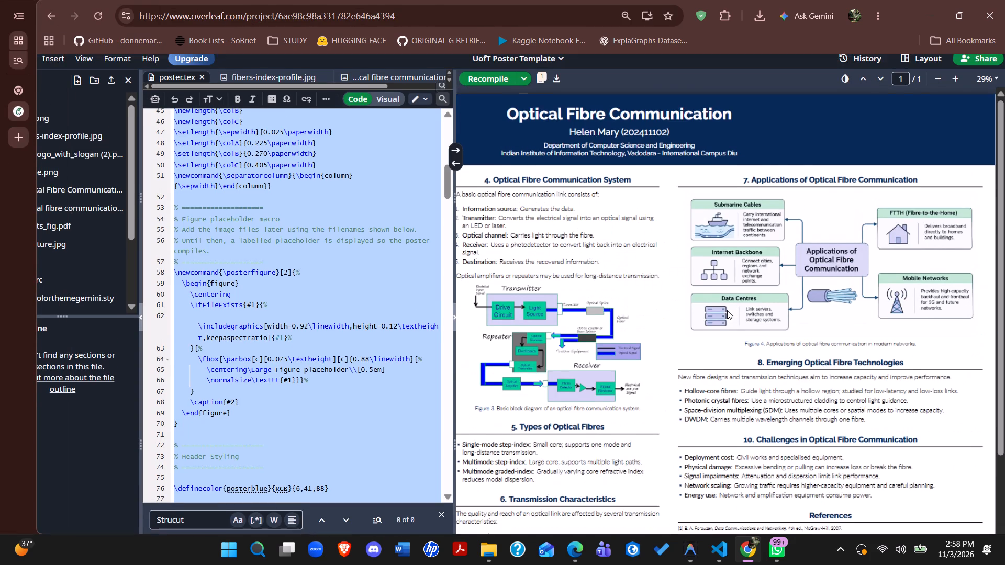